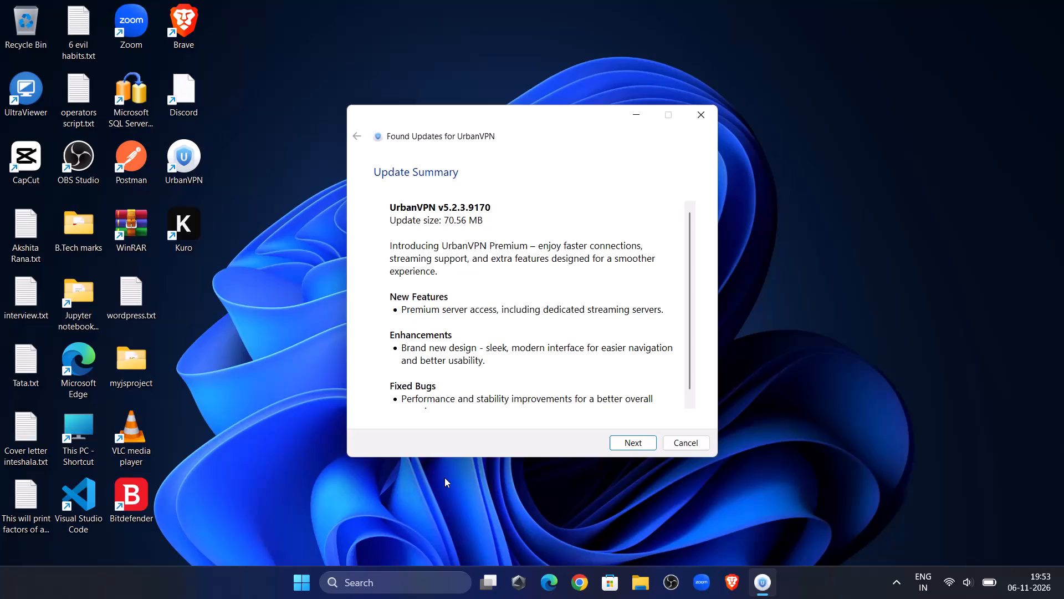
Decline the UrbanVPN update and Premium offer, and connect the VPN to United States.
left_click(701, 447)
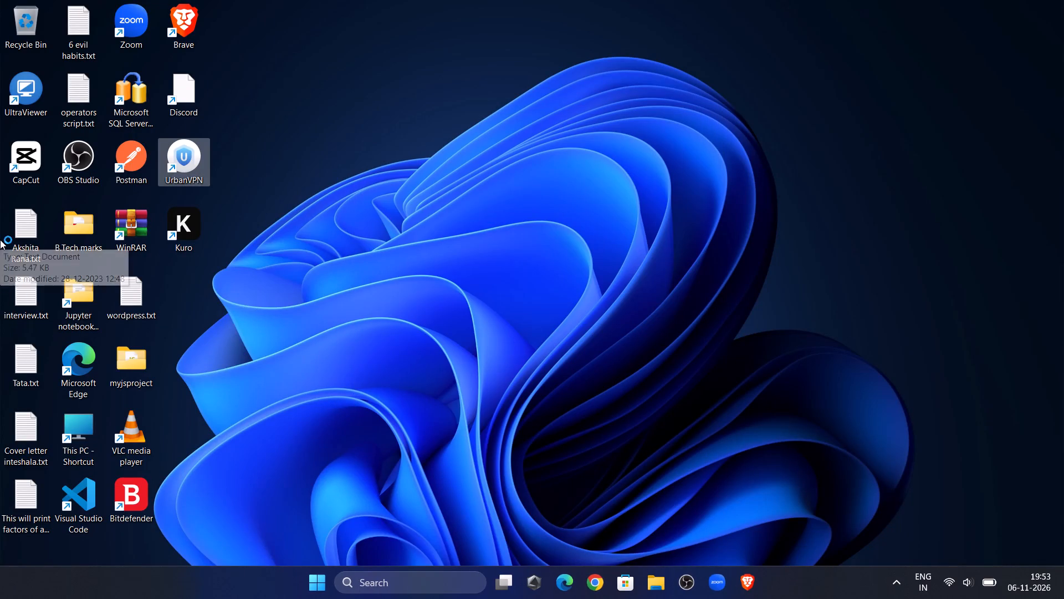
left_click(342, 367)
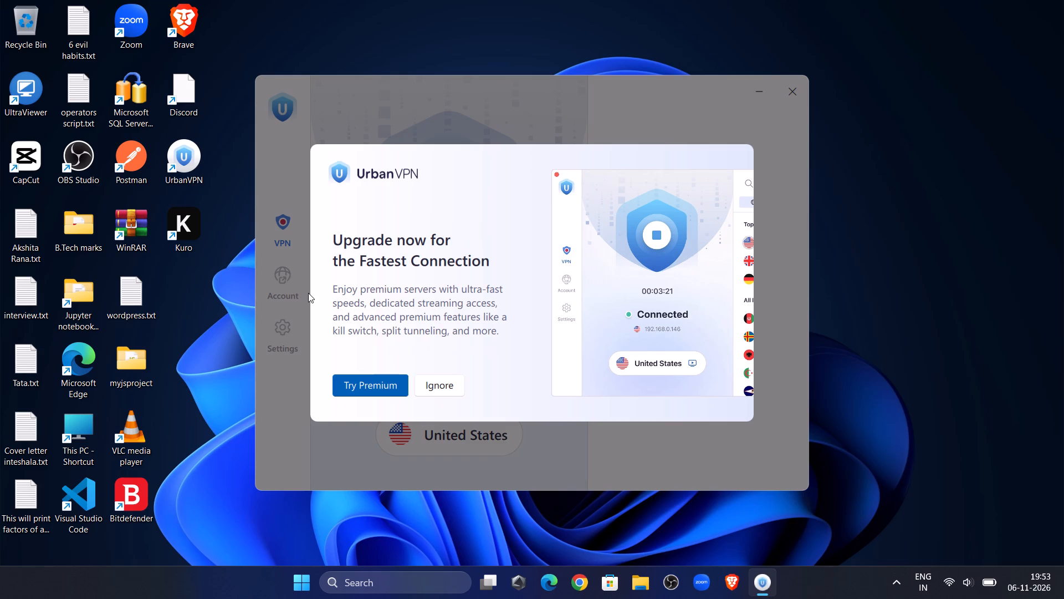
left_click(430, 382)
left_click(449, 171)
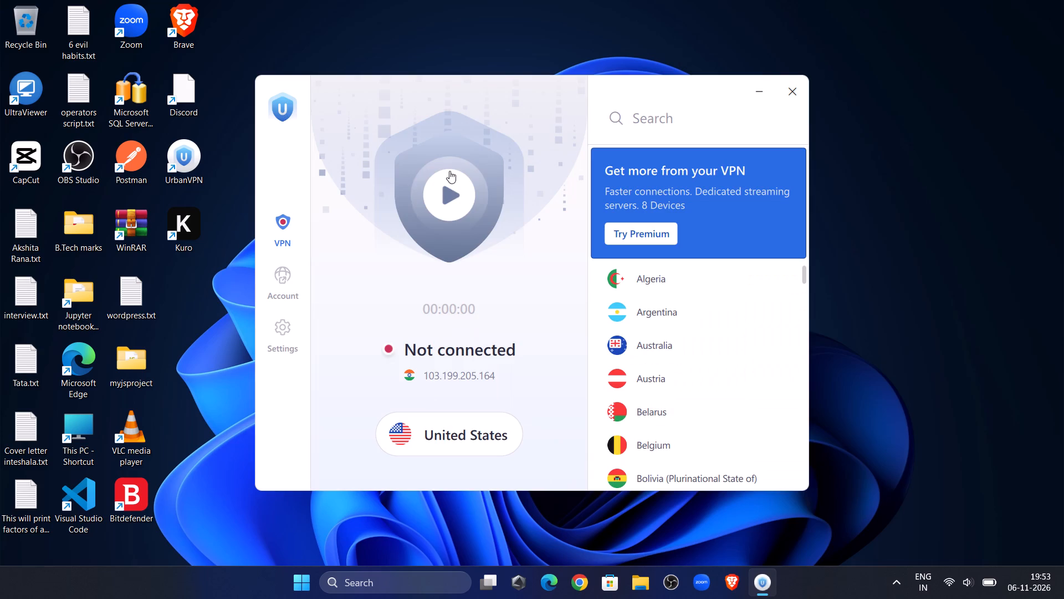
left_click(764, 88)
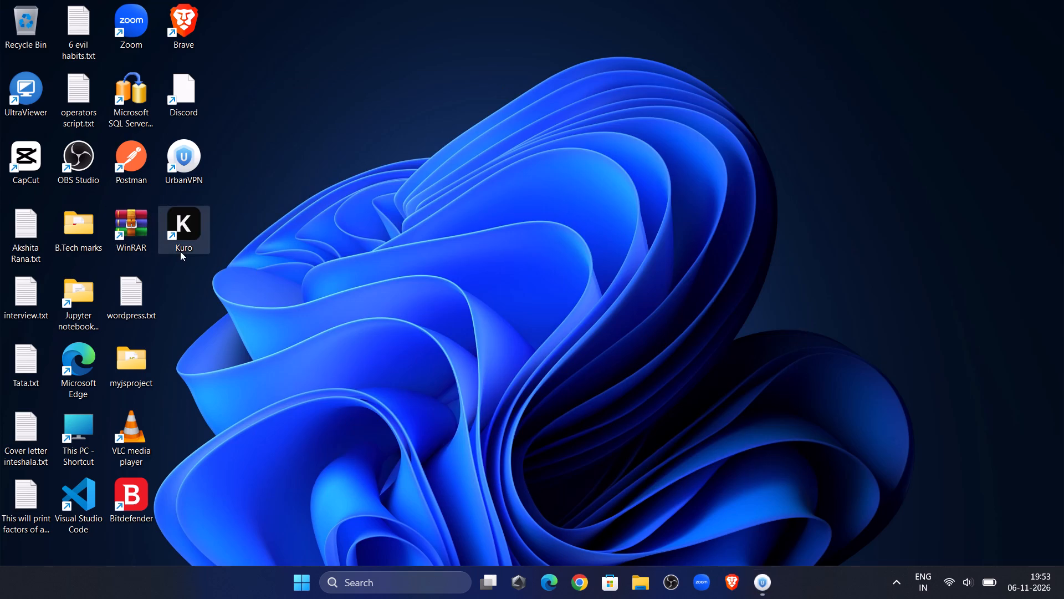
Open CapCut and load the existing project 1105.
double_click(11, 167)
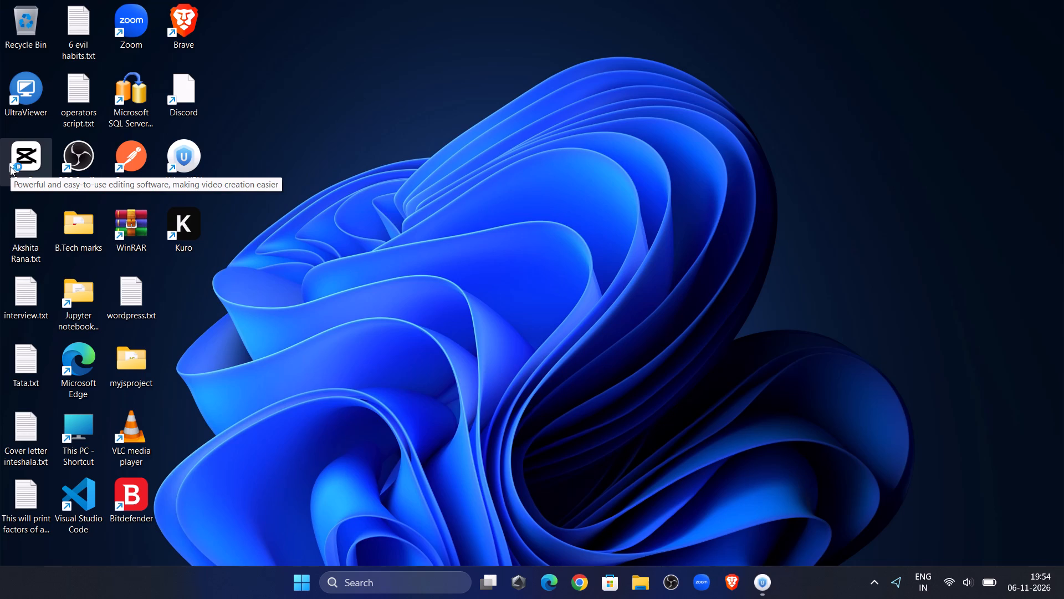
left_click(960, 595)
left_click(960, 595)
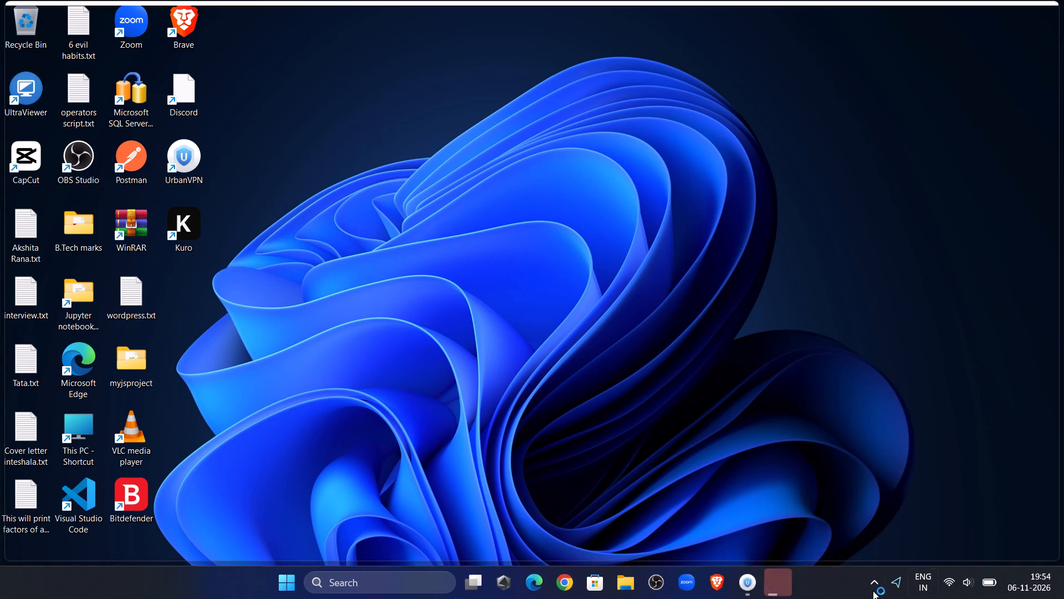
scroll(329, 356, "down", 6)
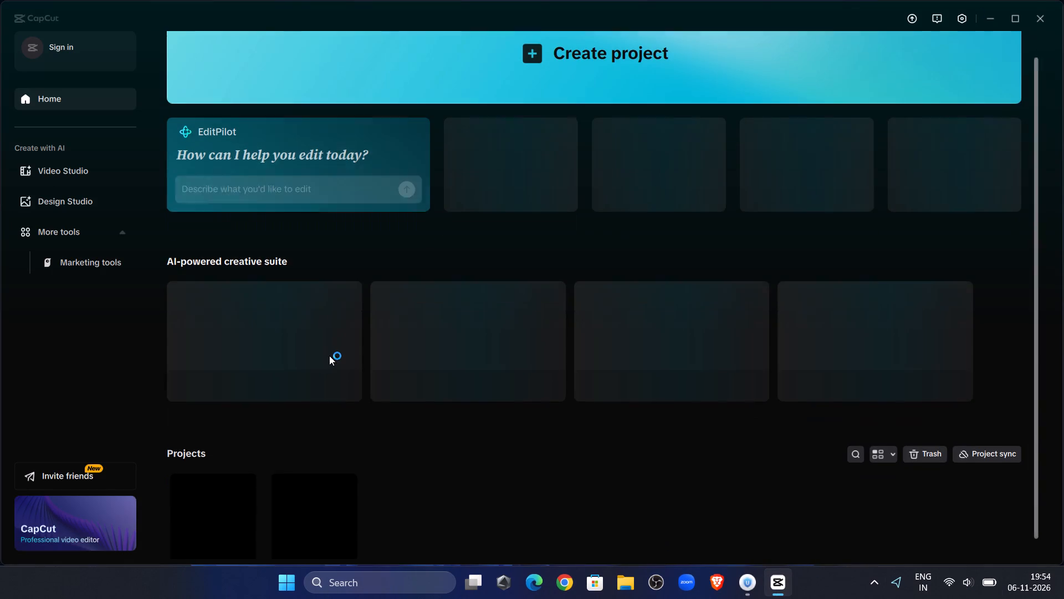
scroll(325, 328, "down", 5)
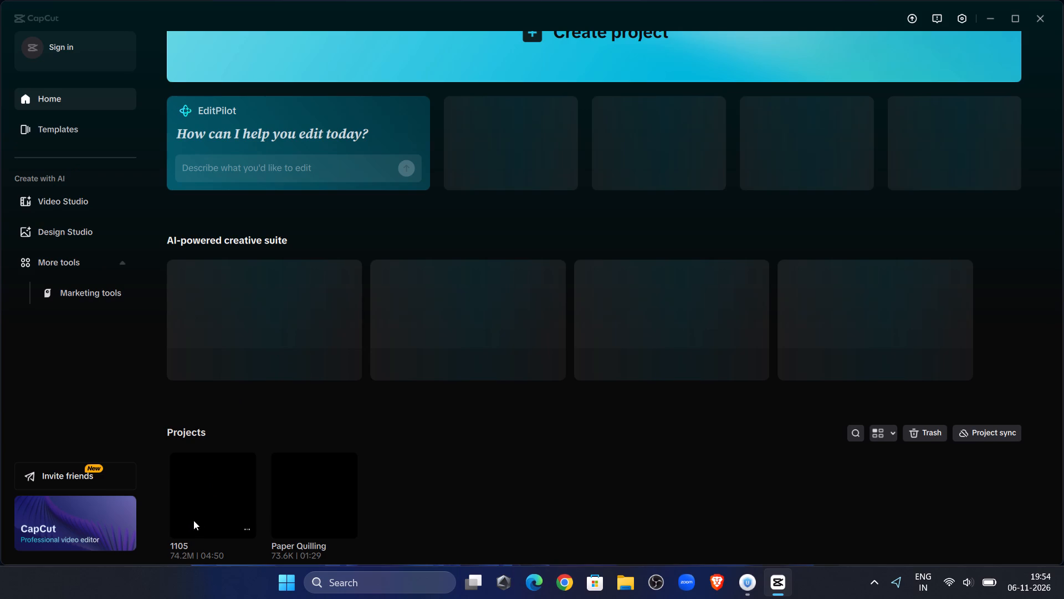
double_click(196, 513)
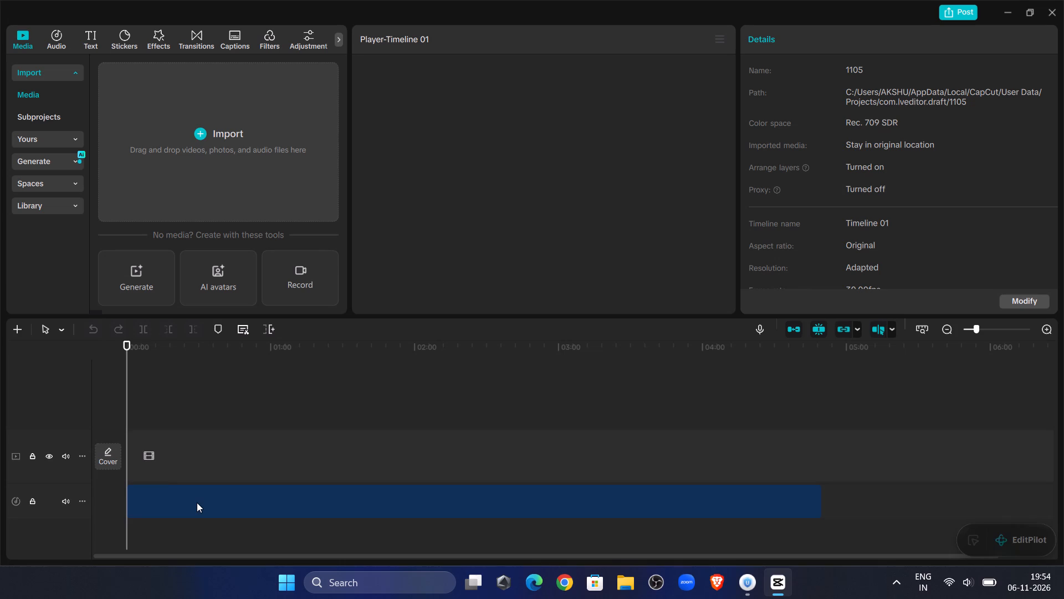
Play back sweets.wav, trim off its beginning up to about 00:00:03:11, and move the clip to the start of the timeline.
left_click(241, 511)
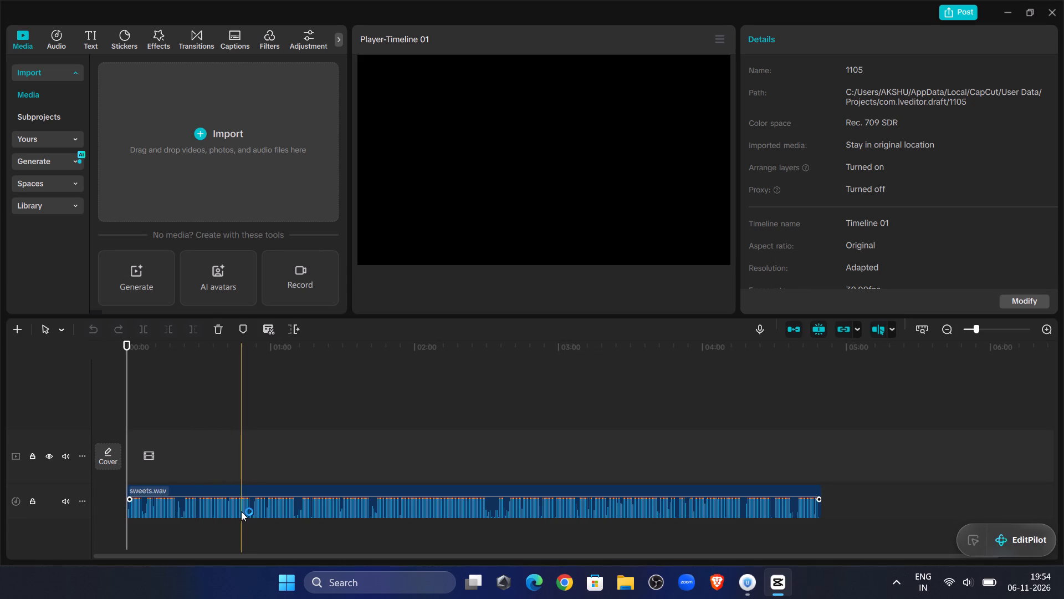
left_click(994, 327)
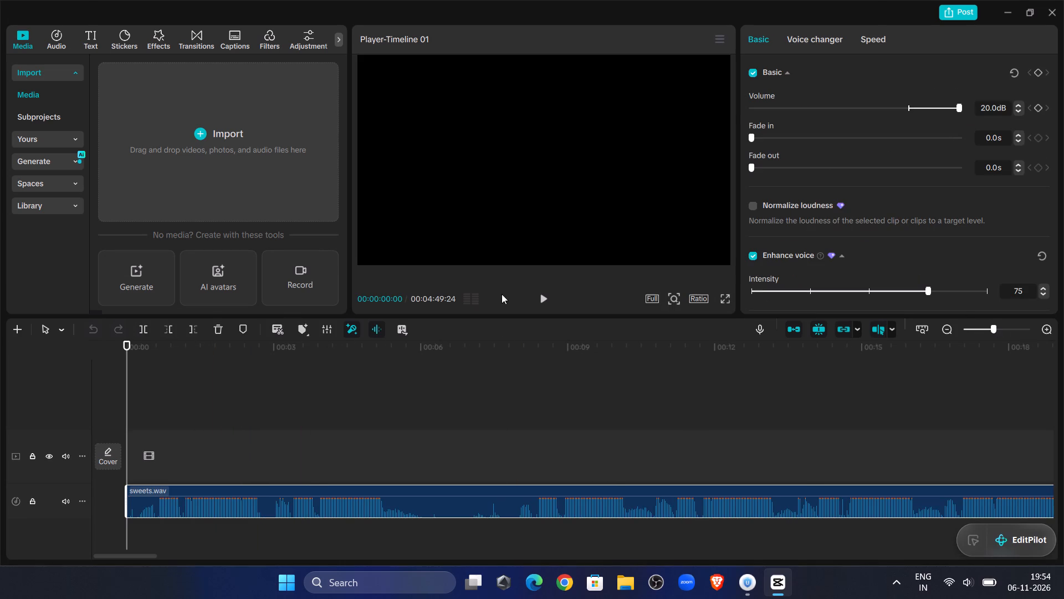
left_click(539, 291)
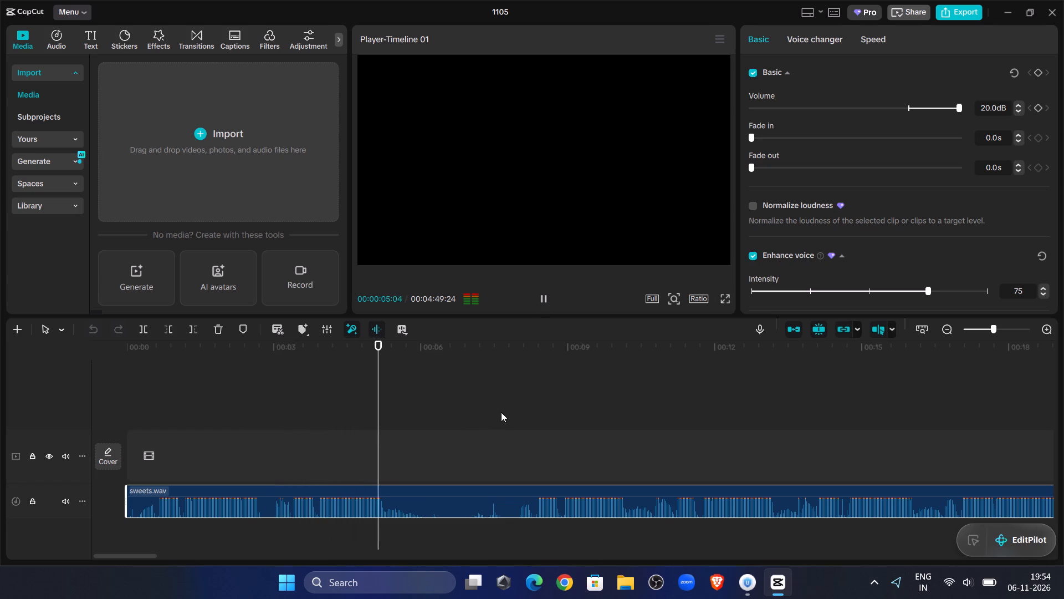
left_click(512, 418)
left_click(540, 293)
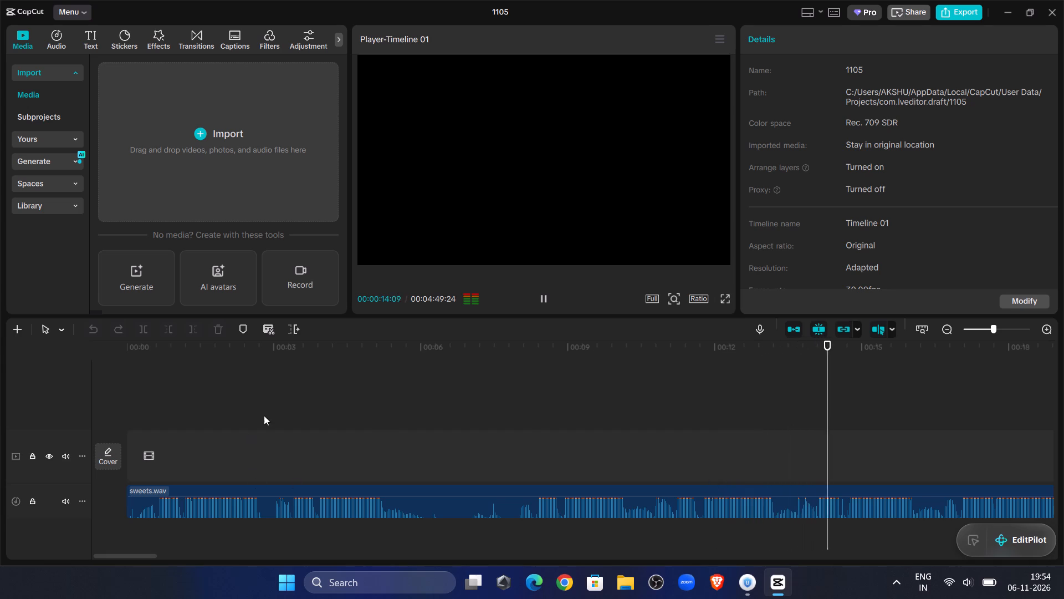
left_click(278, 418)
left_click_drag(278, 418, 290, 425)
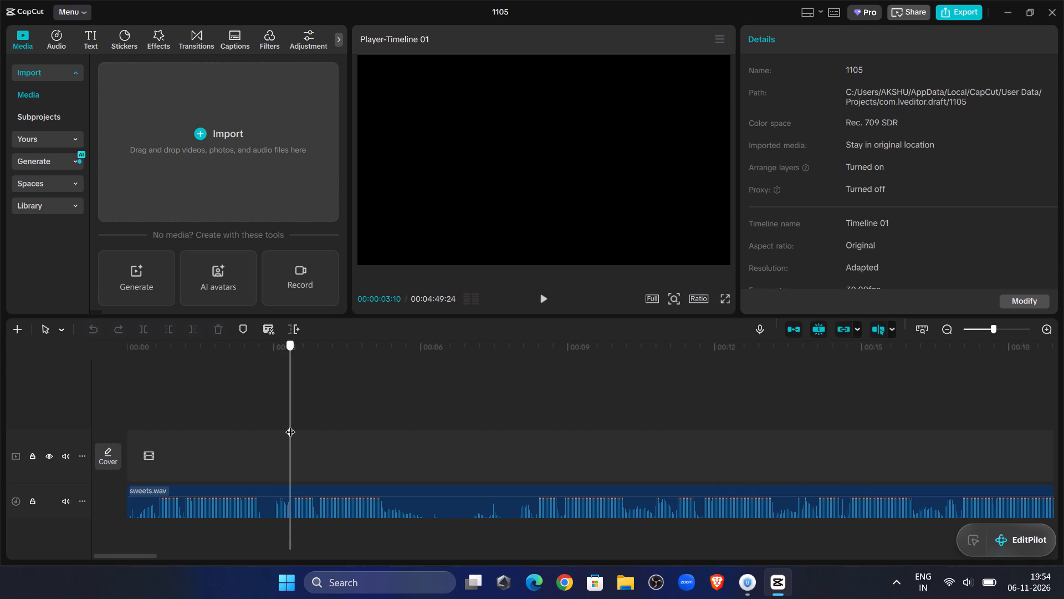
left_click_drag(290, 425, 291, 426)
left_click(256, 505)
left_click(162, 329)
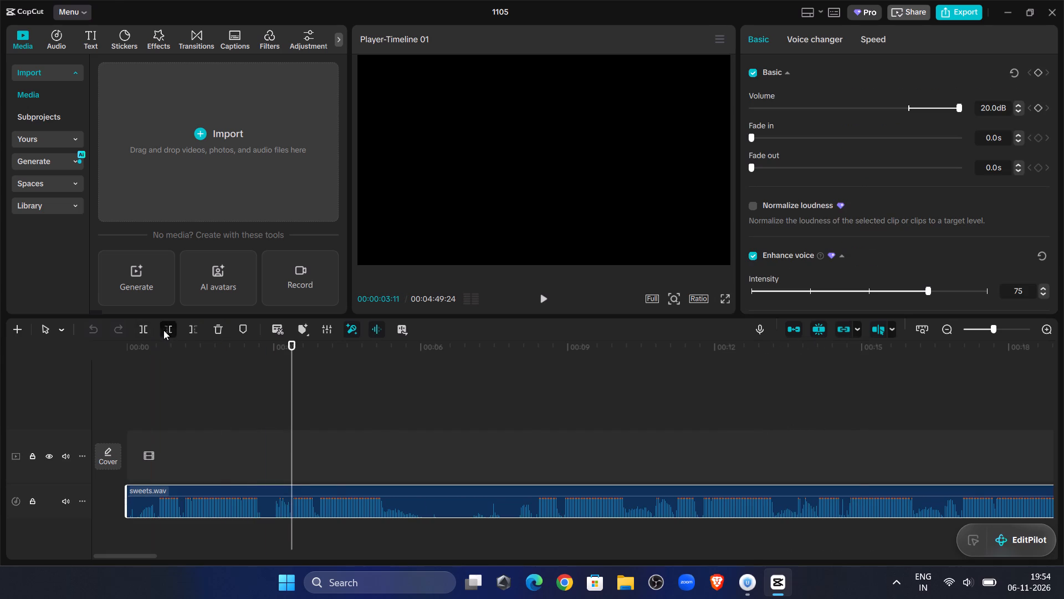
left_click_drag(308, 485, 137, 491)
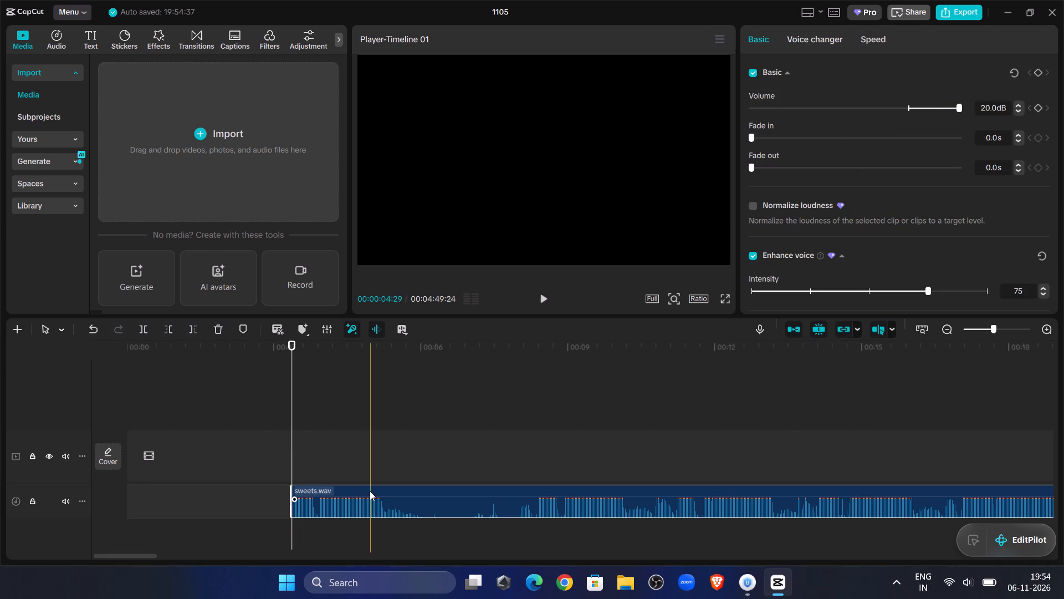
left_click_drag(370, 491, 205, 494)
Play the trimmed sweets.wav from the start and split it at about 00:00:01:29.
left_click(154, 369)
left_click_drag(154, 369, 94, 378)
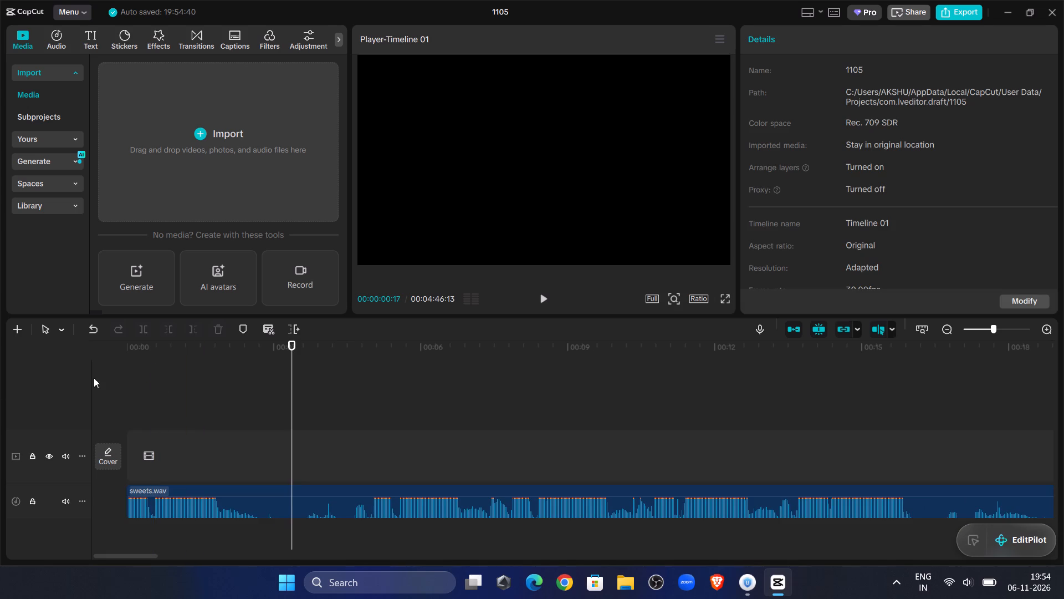
left_click_drag(94, 378, 0, 393)
left_click(151, 393)
left_click(275, 375)
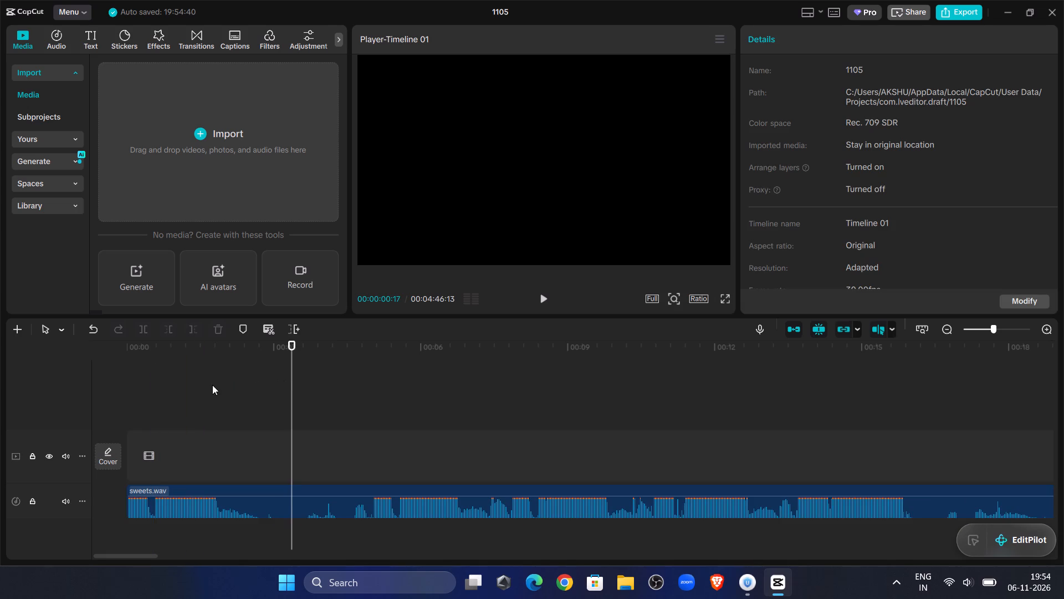
left_click(208, 385)
left_click_drag(207, 387, 0, 405)
left_click(553, 306)
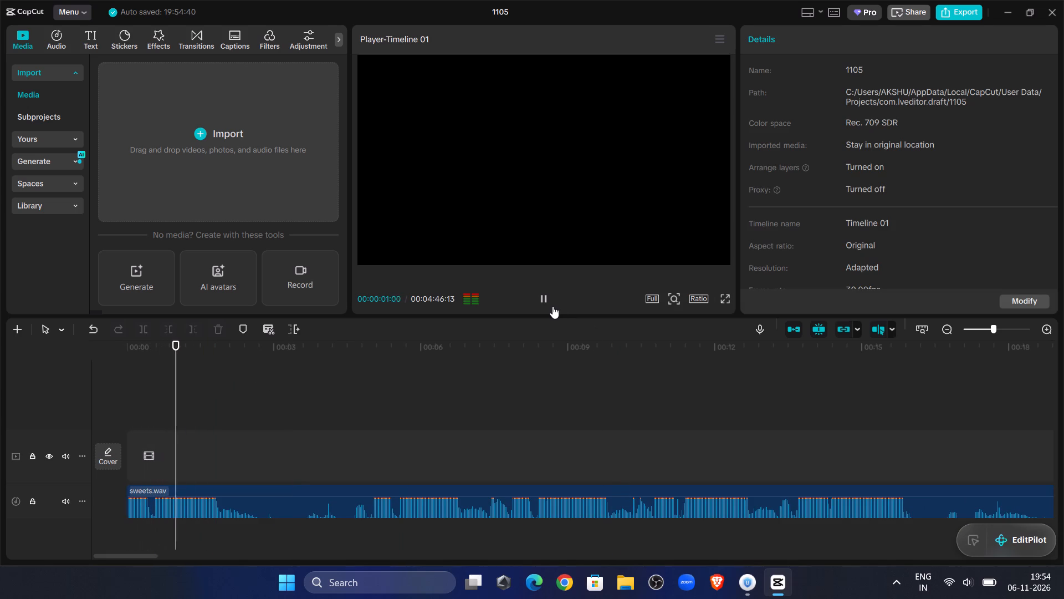
left_click(552, 306)
left_click(219, 515)
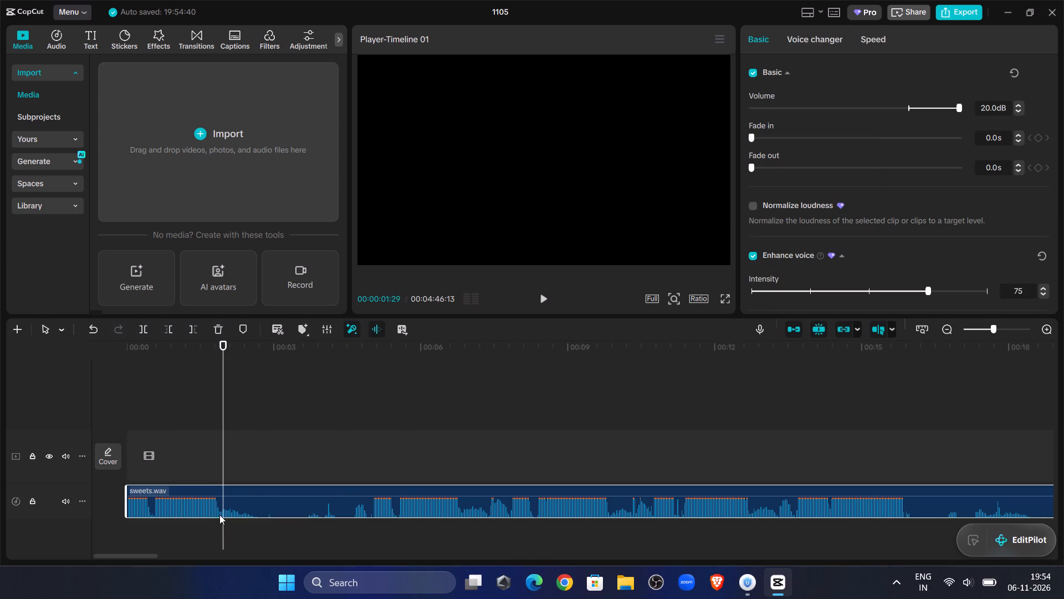
left_click(147, 331)
Listen to the second sweets.wav clip from about 00:00:12:16 onward to find where the usable speech begins.
left_click(741, 407)
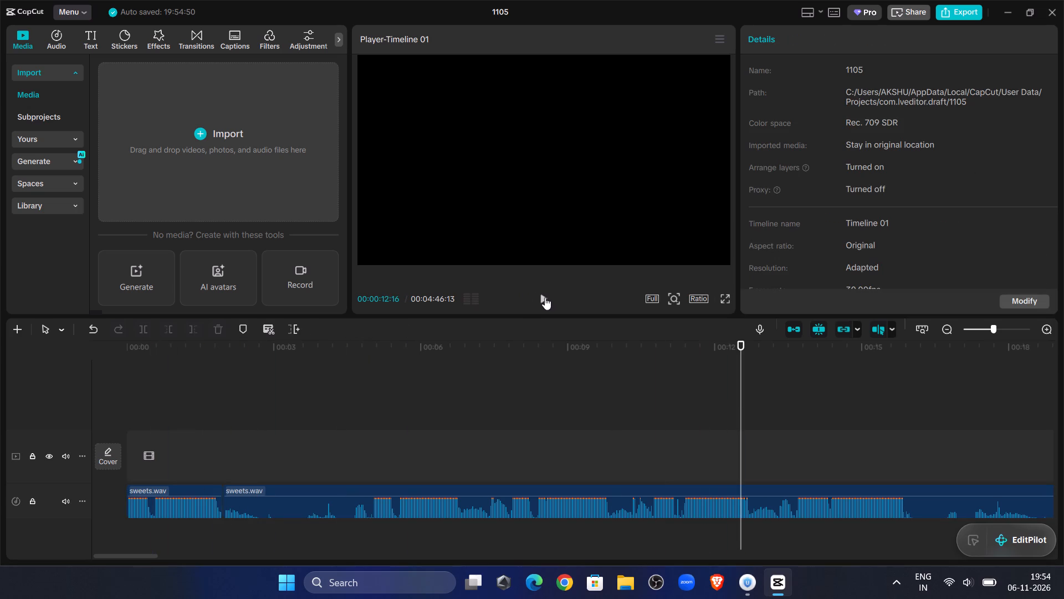
left_click(547, 298)
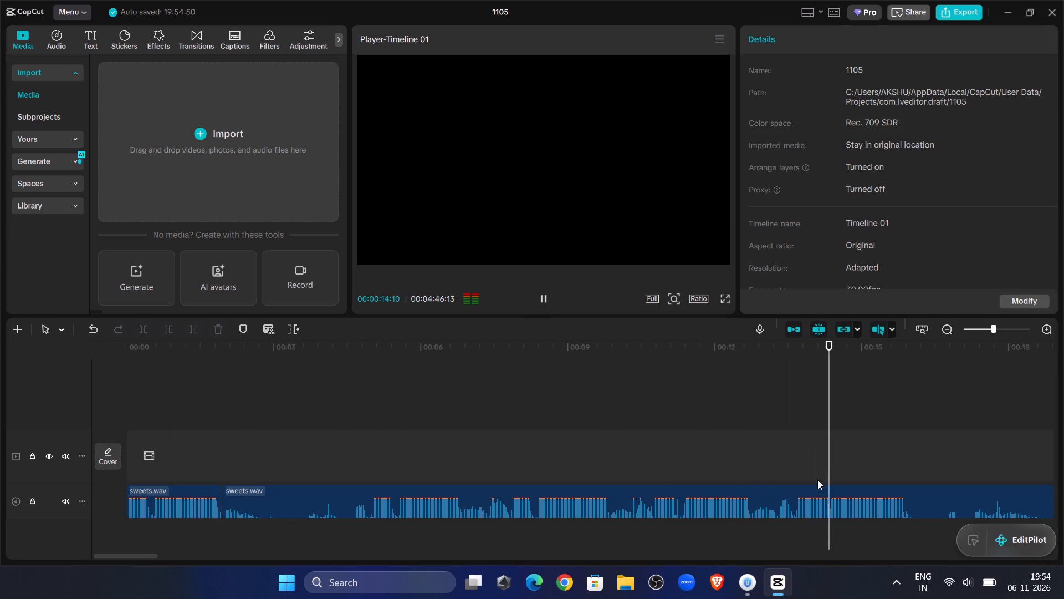
left_click(821, 443)
left_click_drag(821, 443, 1063, 437)
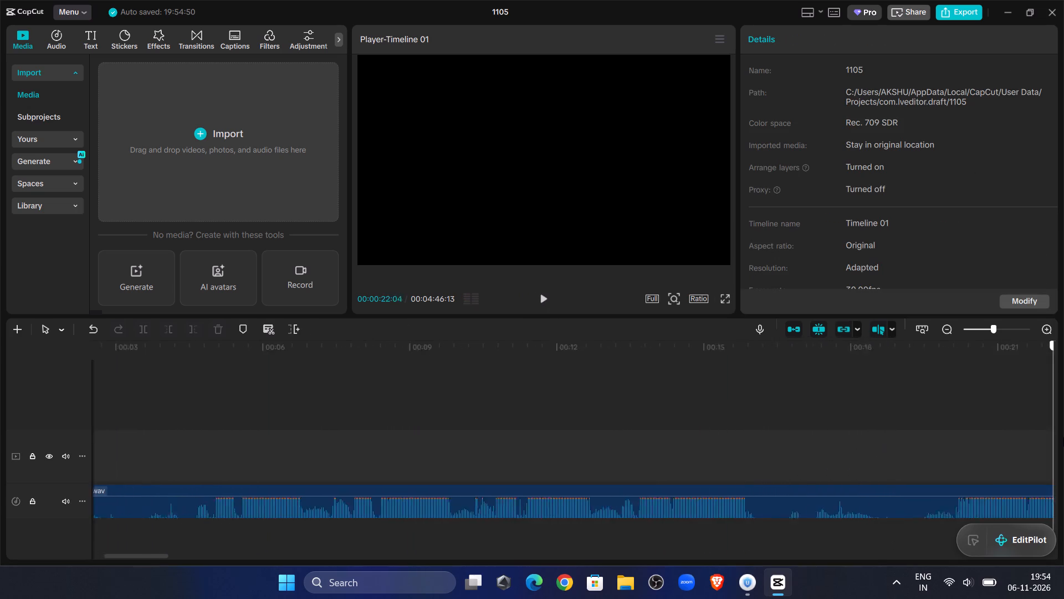
left_click_drag(1063, 437, 583, 434)
left_click(534, 304)
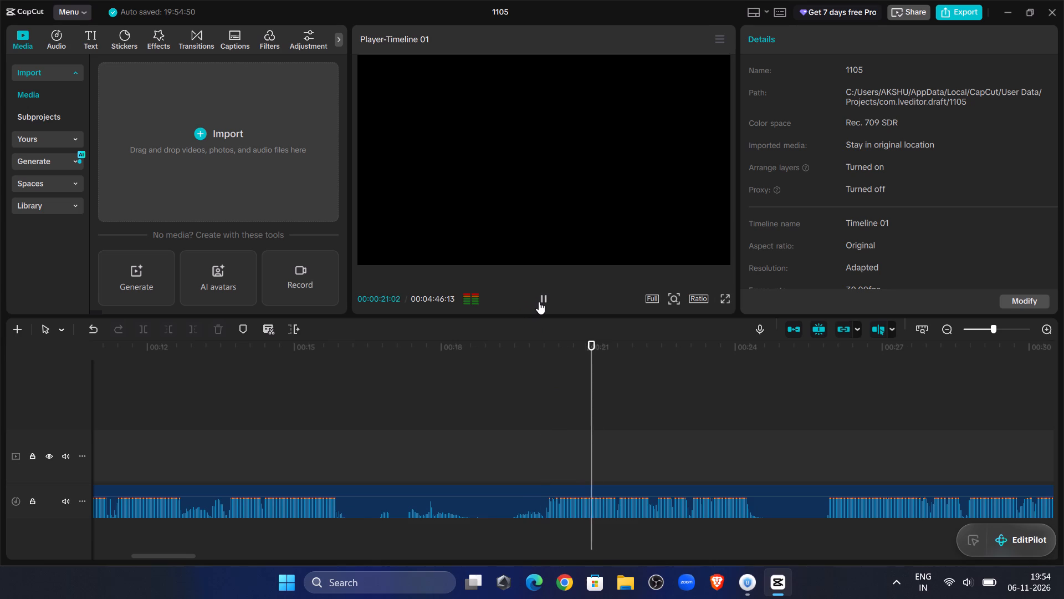
left_click(553, 454)
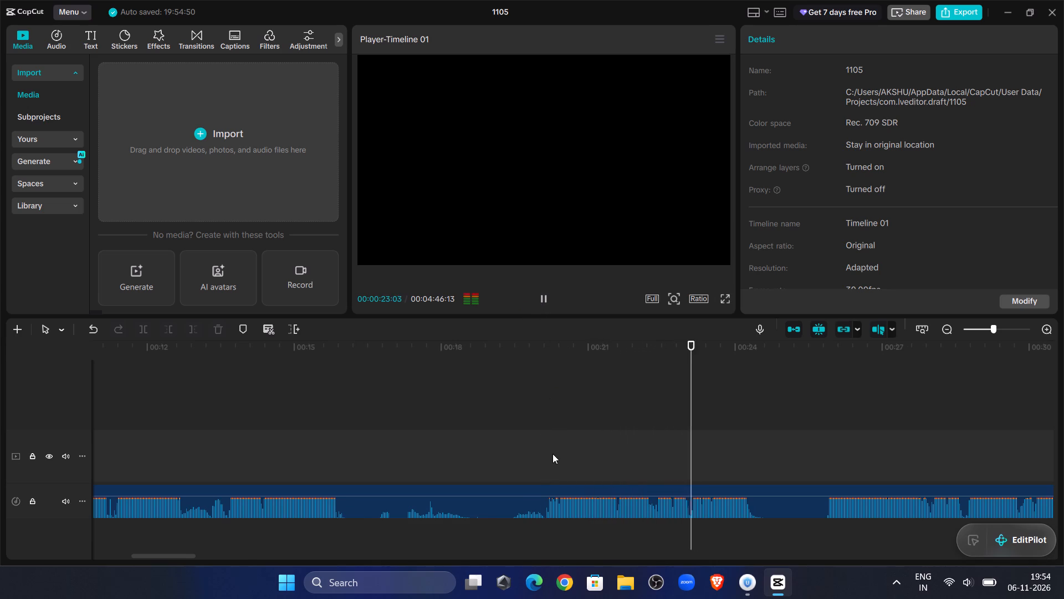
left_click(551, 302)
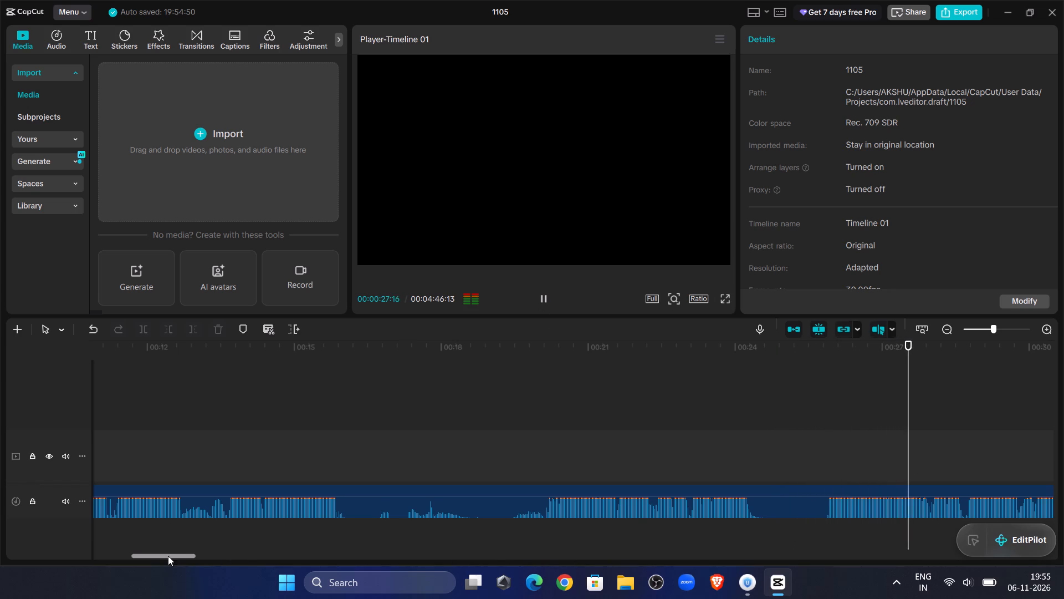
Trim the second sweets.wav clip's beginning up to about 00:00:25:25 and place the clip against the end of the first one.
left_click_drag(168, 556, 185, 556)
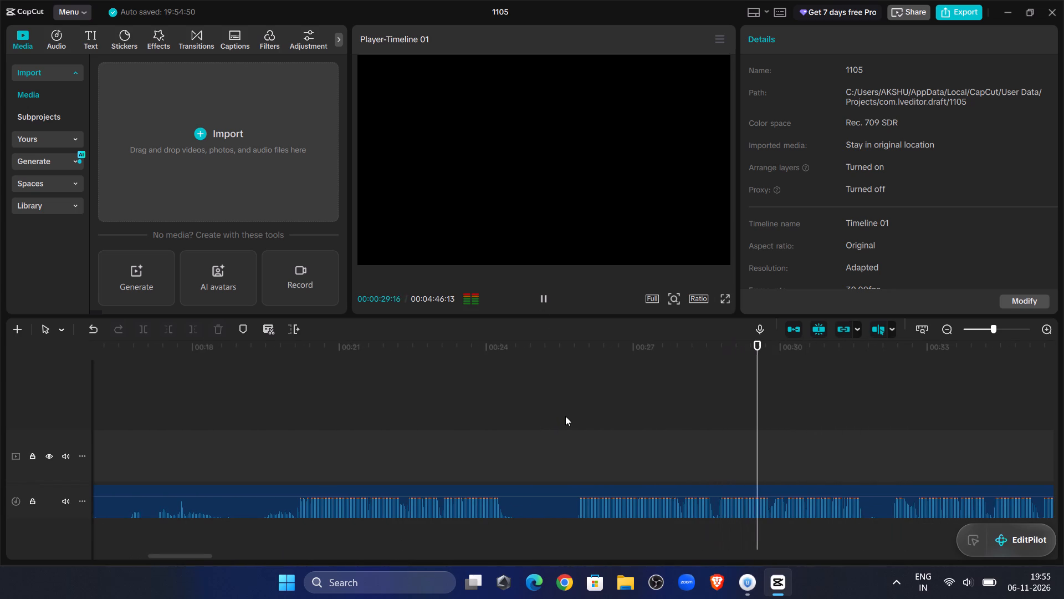
left_click(570, 414)
left_click_drag(570, 414, 579, 422)
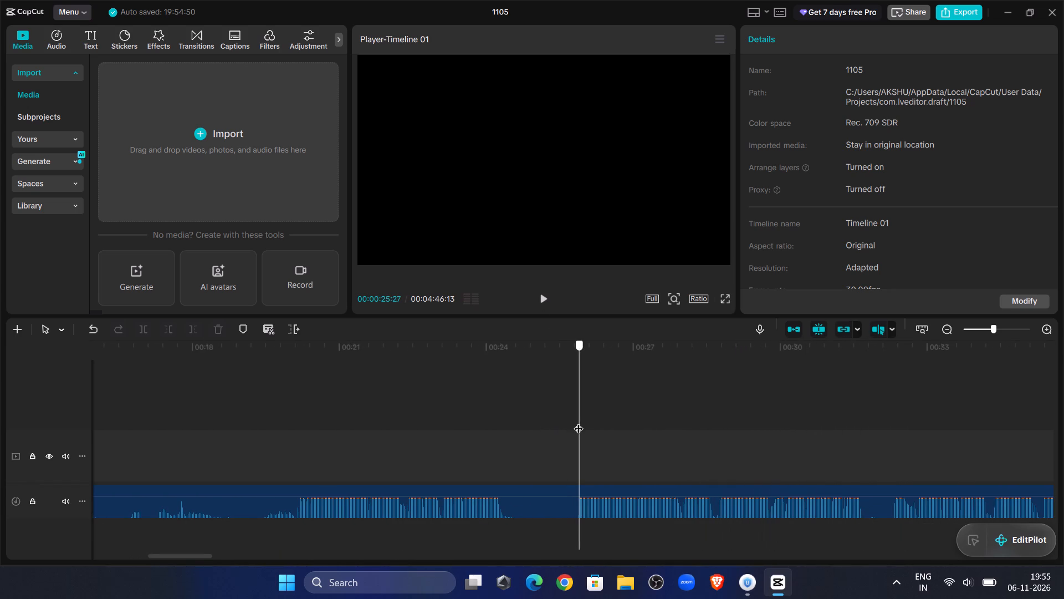
left_click_drag(579, 422, 575, 421)
left_click(550, 505)
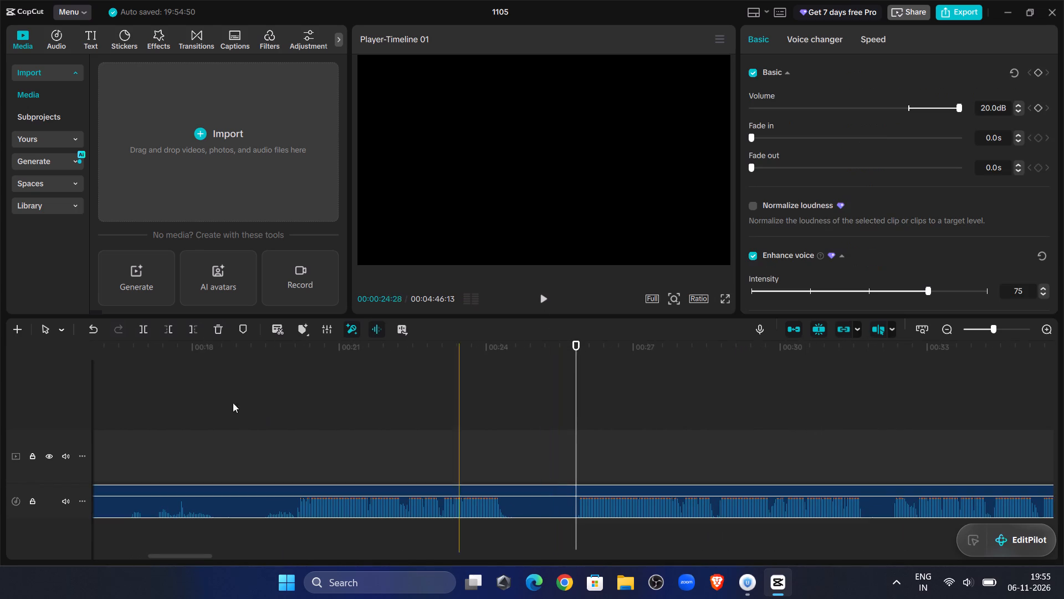
left_click(167, 323)
left_click_drag(617, 493, 0, 520)
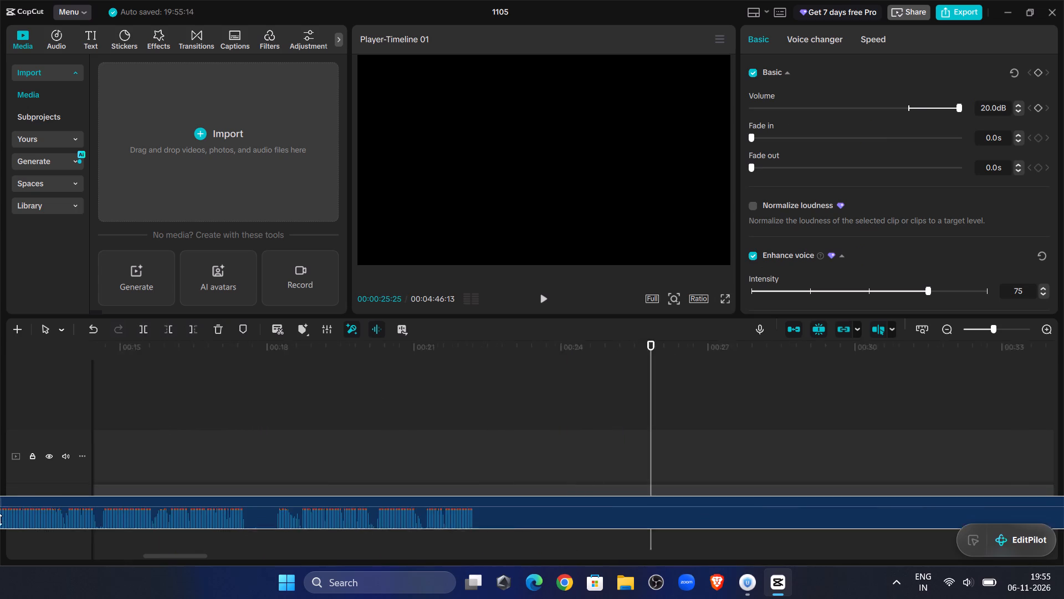
left_click_drag(0, 520, 300, 505)
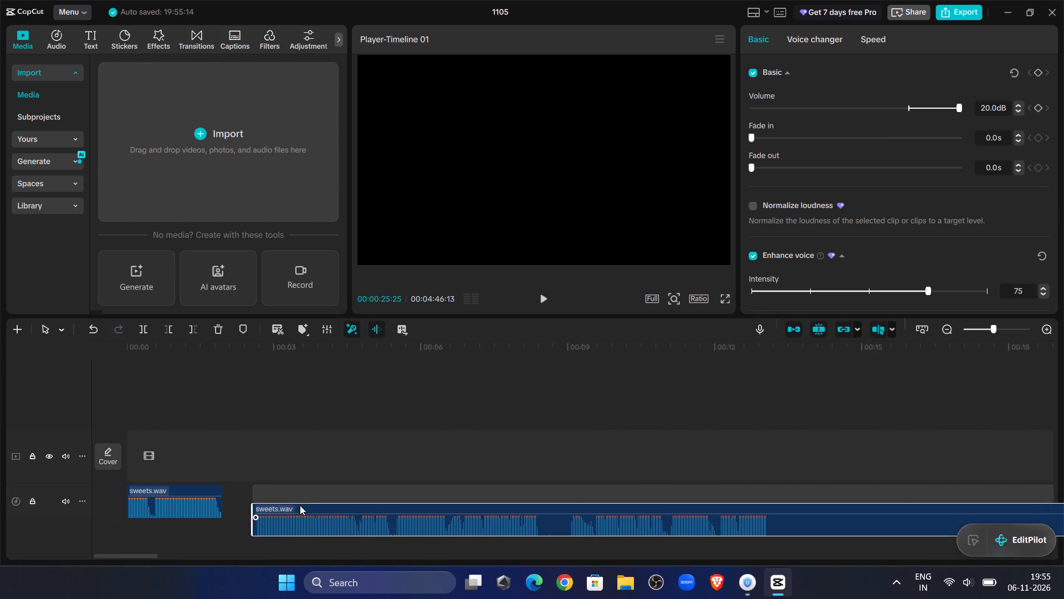
left_click_drag(300, 505, 263, 502)
Play the joined clips from the beginning and delete the short first sweets.wav clip.
left_click(185, 408)
left_click_drag(185, 408, 0, 402)
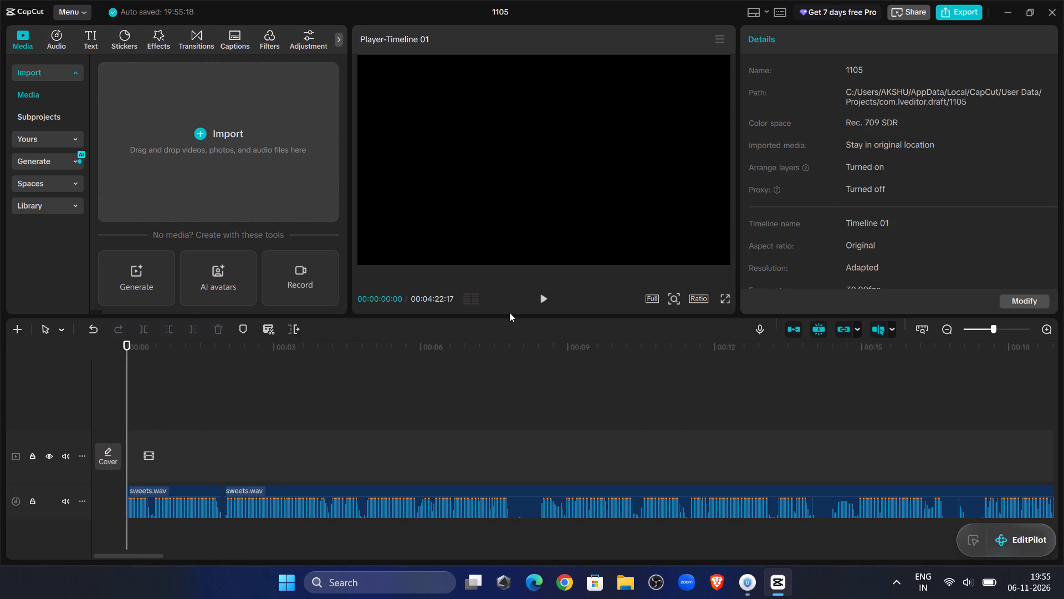
left_click(543, 297)
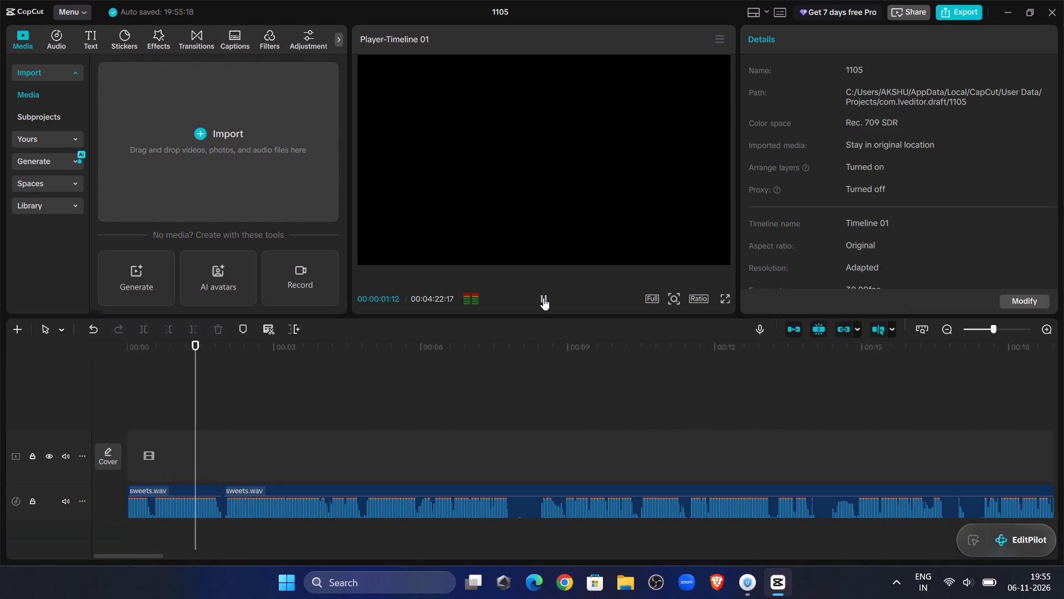
left_click(171, 496)
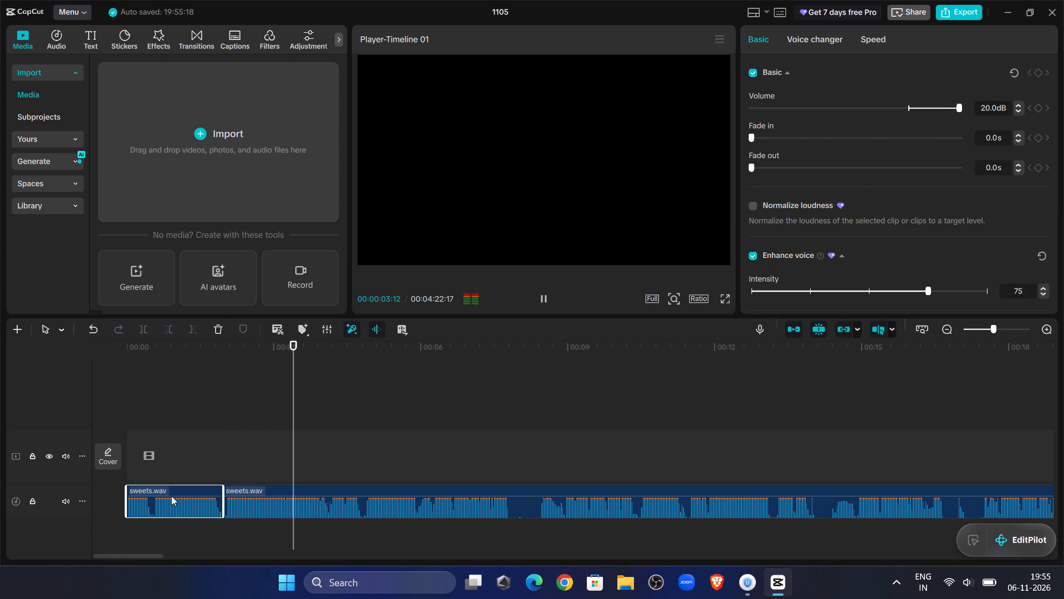
key("Delete")
Select the remaining sweets.wav clip and move it to the very start of the timeline.
left_click(279, 496)
left_click_drag(283, 489, 235, 481)
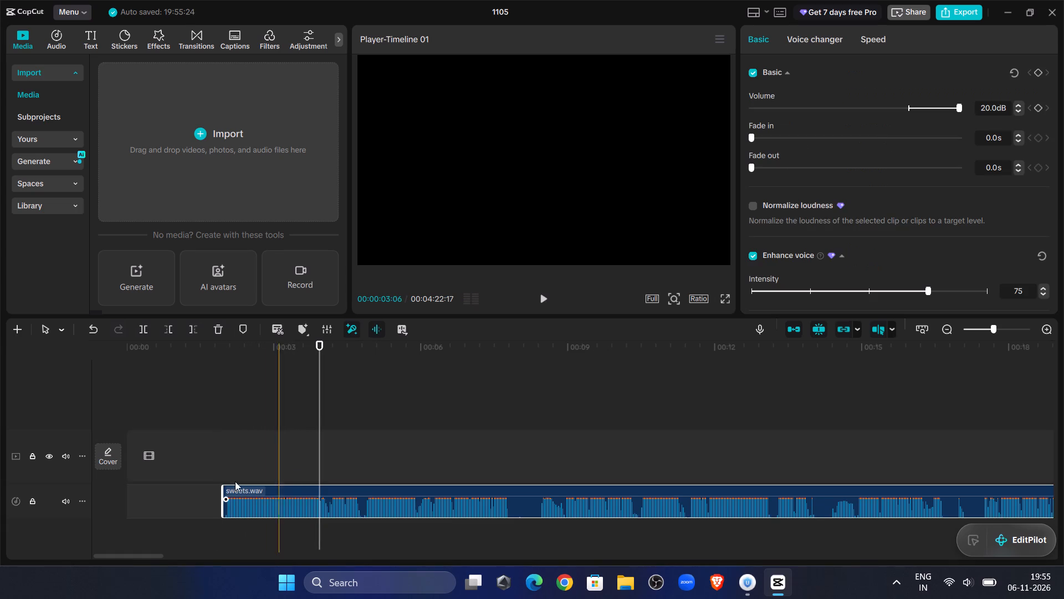
left_click_drag(235, 481, 186, 491)
Play sweets.wav from the beginning, trim about one frame off its start, and move the clip back to the timeline start.
left_click(206, 401)
left_click_drag(206, 401, 39, 414)
left_click(541, 293)
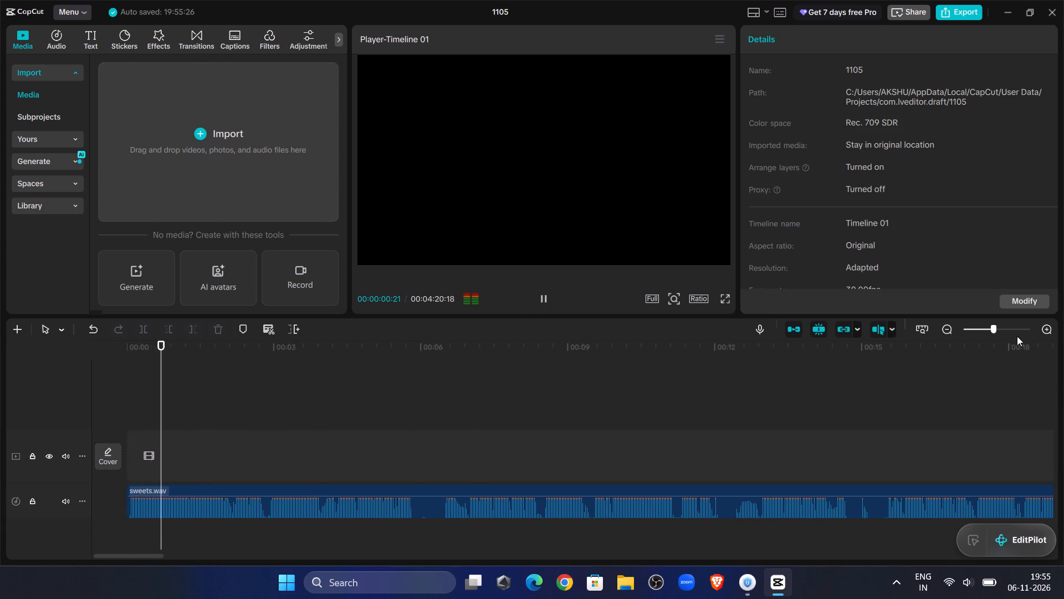
left_click(539, 295)
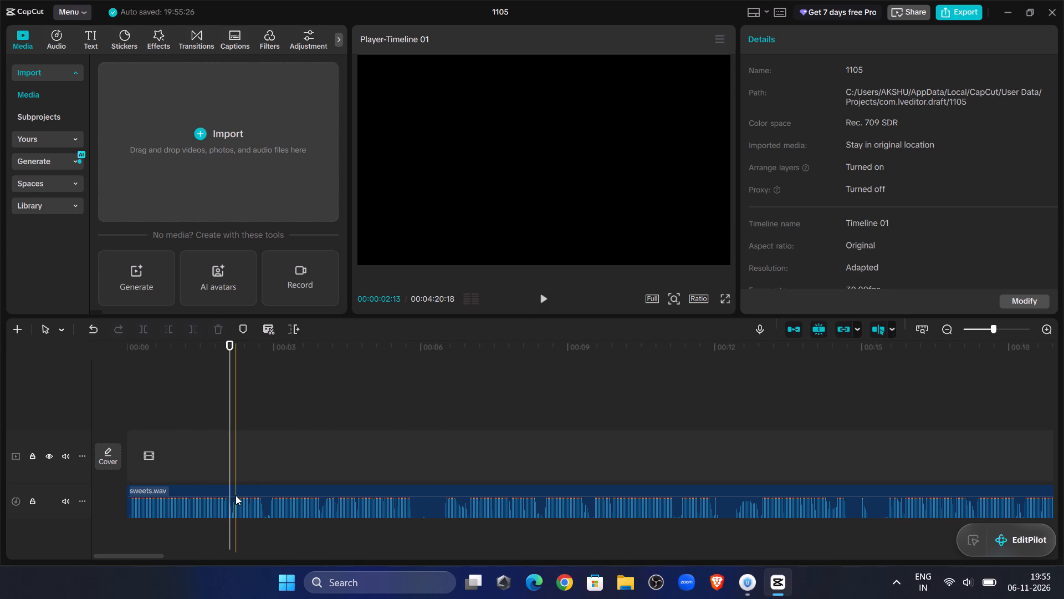
left_click(1009, 333)
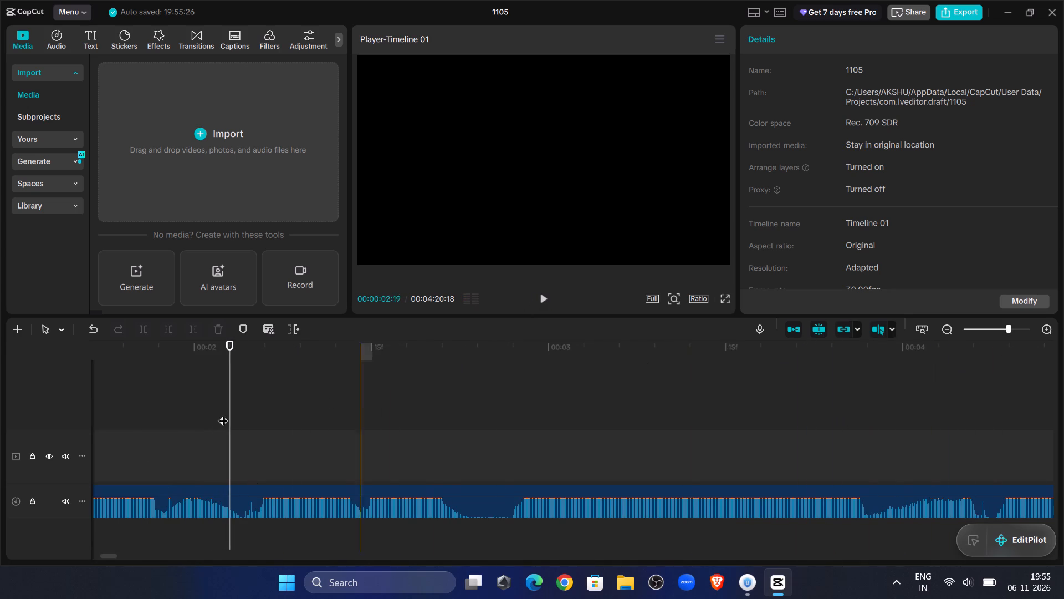
left_click(157, 415)
left_click_drag(157, 415, 0, 466)
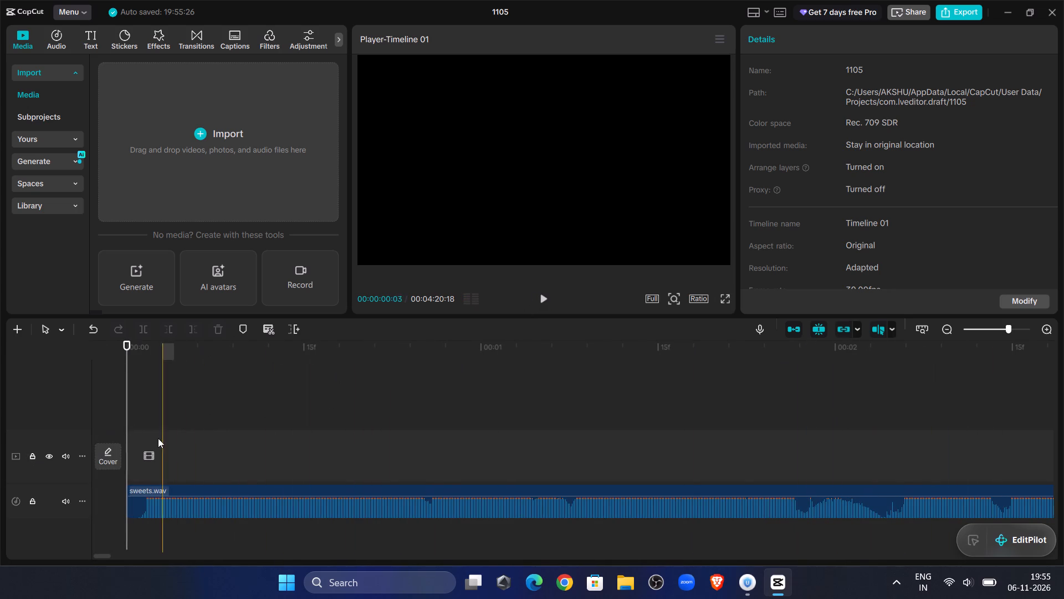
left_click(139, 434)
left_click(169, 504)
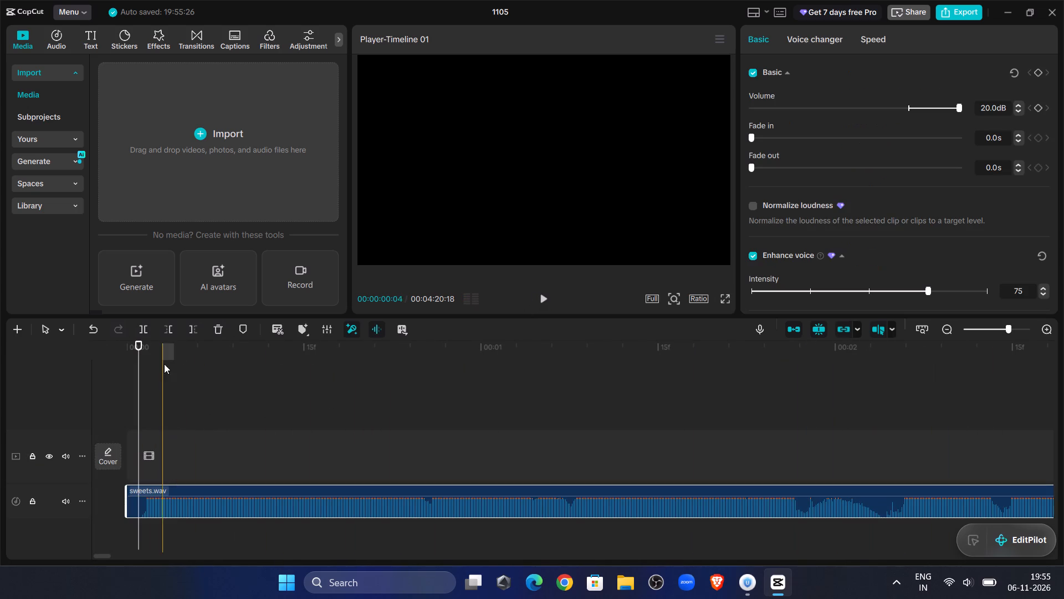
left_click(162, 333)
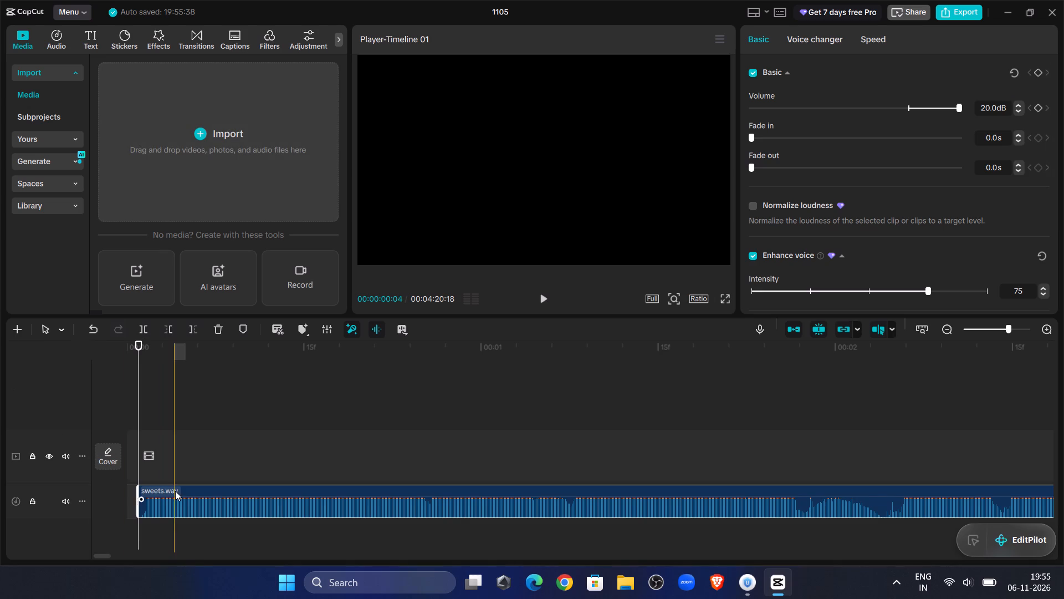
left_click_drag(175, 491, 165, 491)
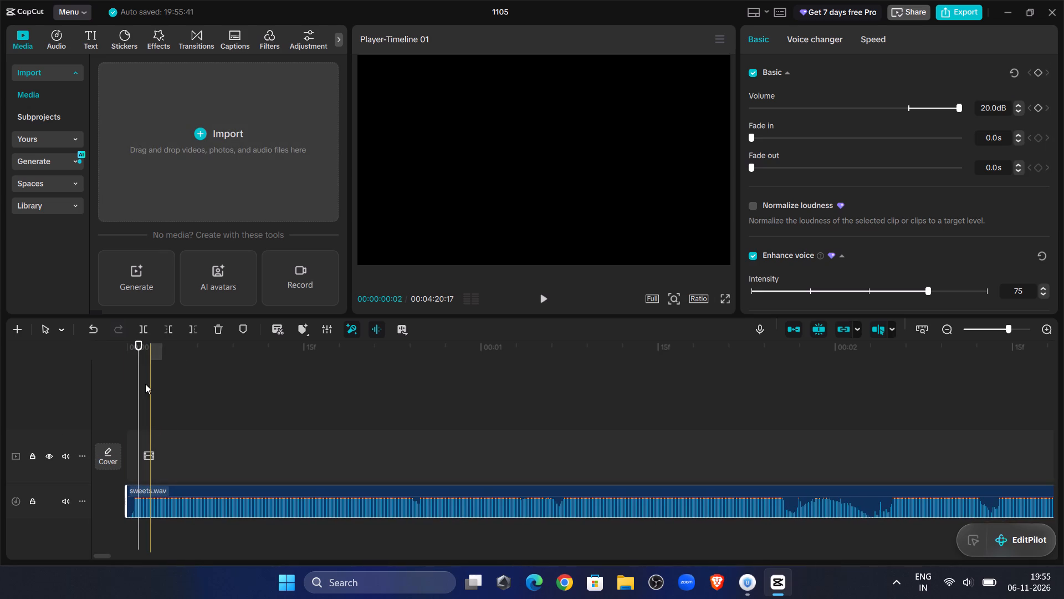
Play sweets.wav from the start and split it at about 00:00:01:27.
left_click_drag(137, 380, 0, 387)
left_click(547, 301)
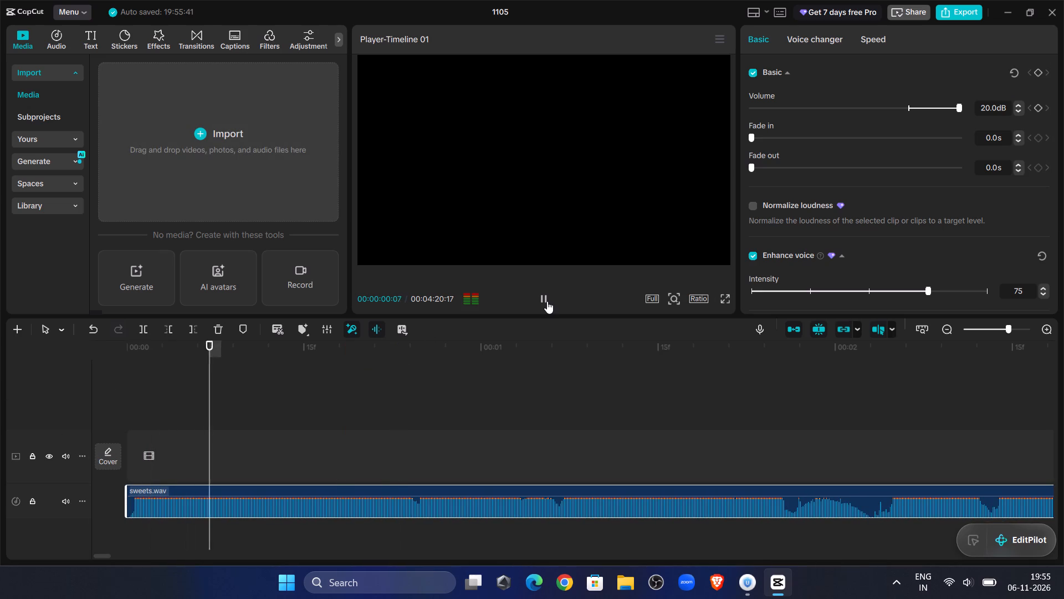
left_click(546, 300)
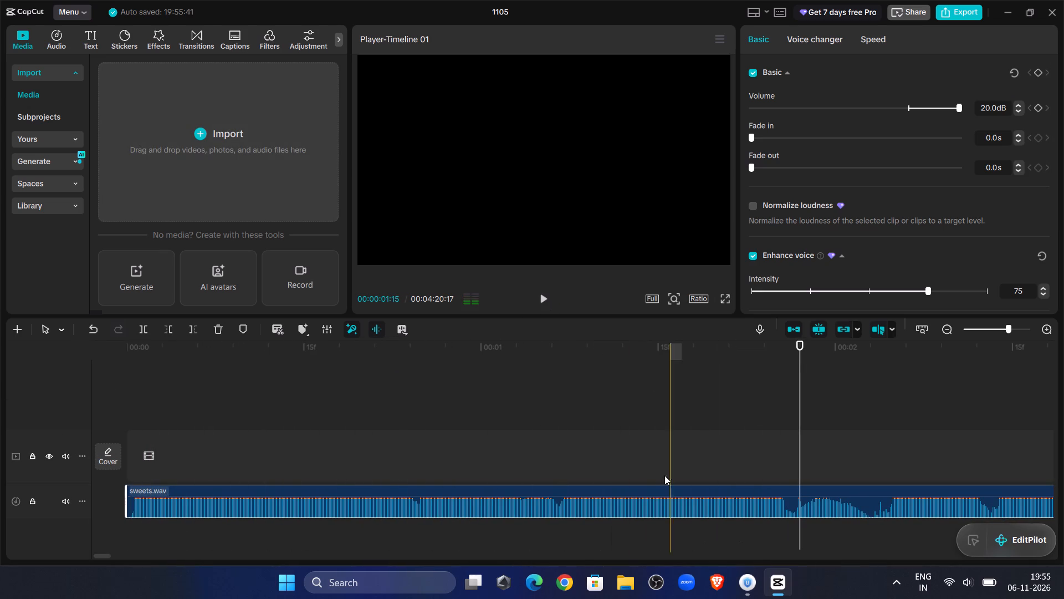
left_click(654, 492)
left_click(131, 325)
left_click(144, 329)
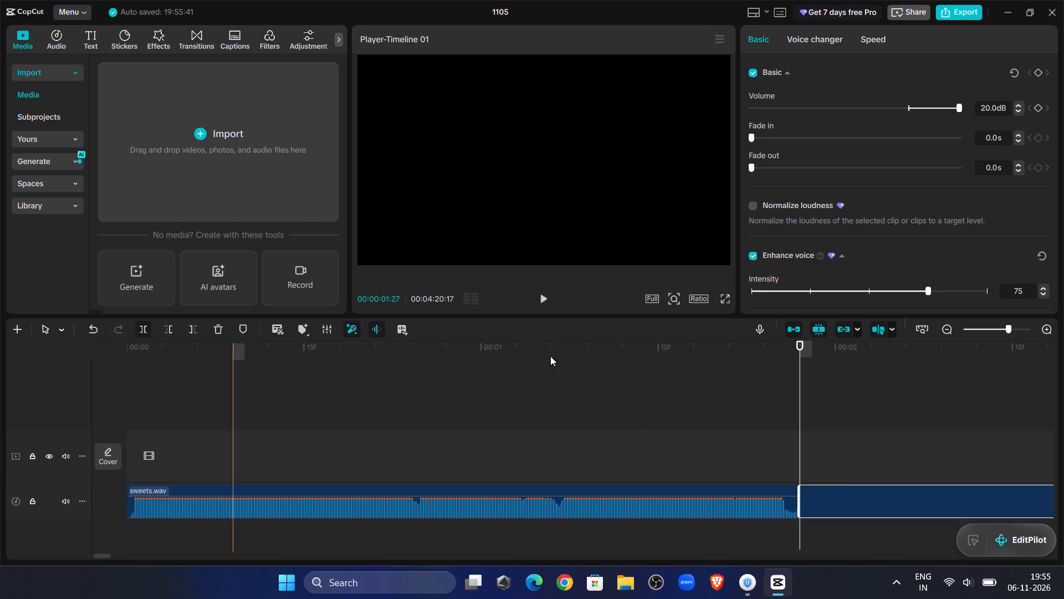
Trim the second sweets.wav clip's beginning up to about 00:00:02:03 and place the clip against the end of the first one.
double_click(550, 302)
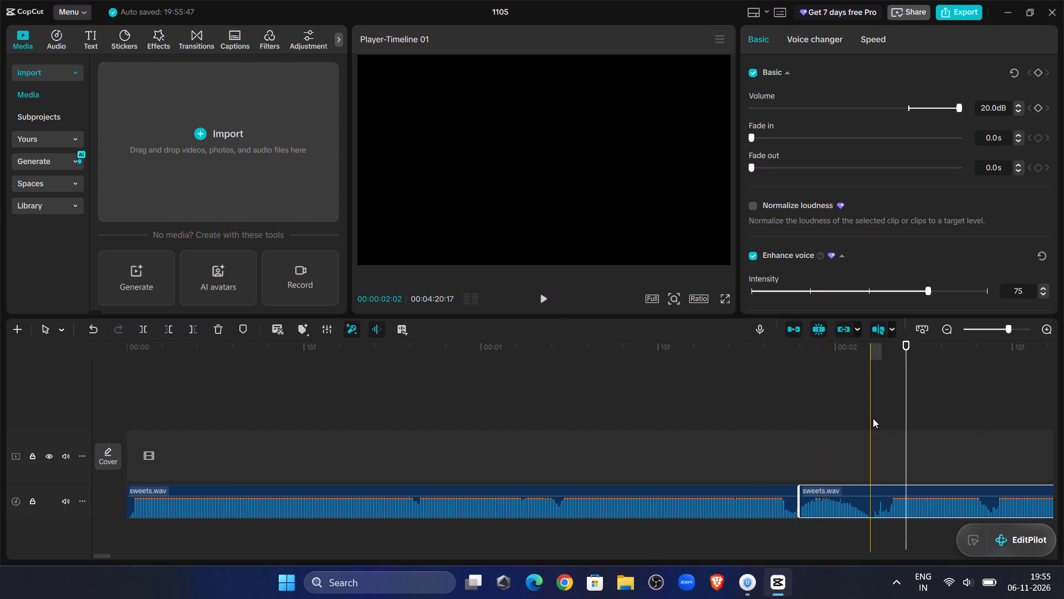
left_click(873, 418)
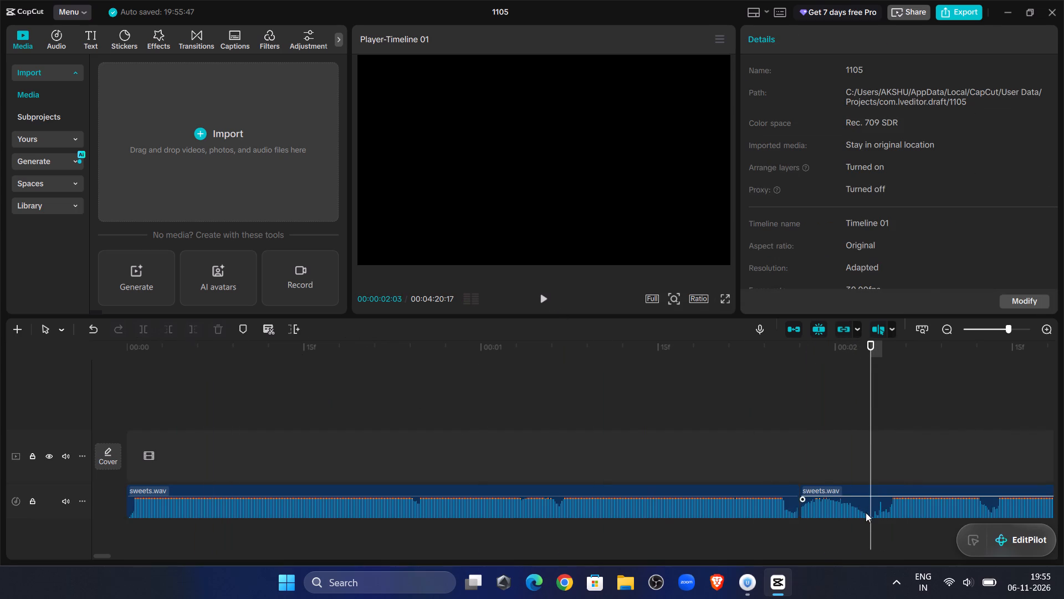
left_click(866, 512)
left_click(175, 330)
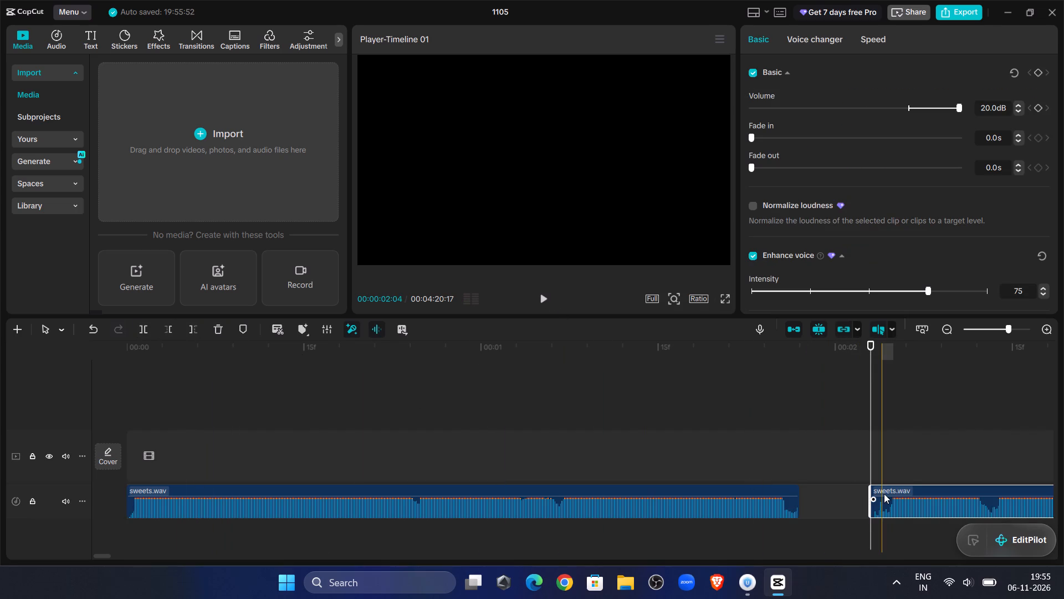
left_click_drag(887, 489, 815, 493)
Play across the join of the two sweets.wav clips and stop at about 00:00:02:16.
left_click(648, 405)
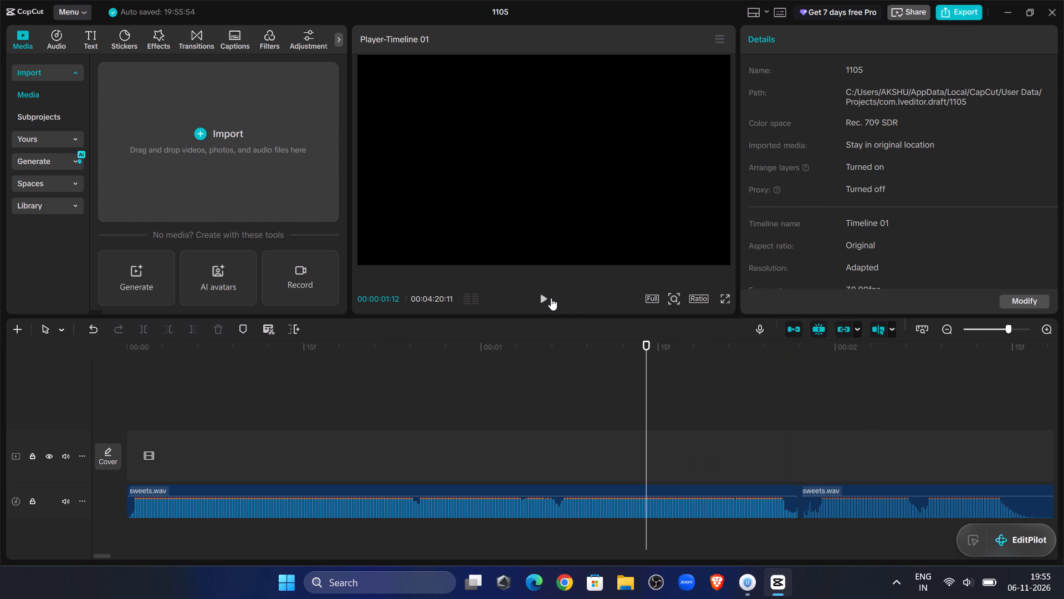
left_click(551, 298)
left_click(551, 298)
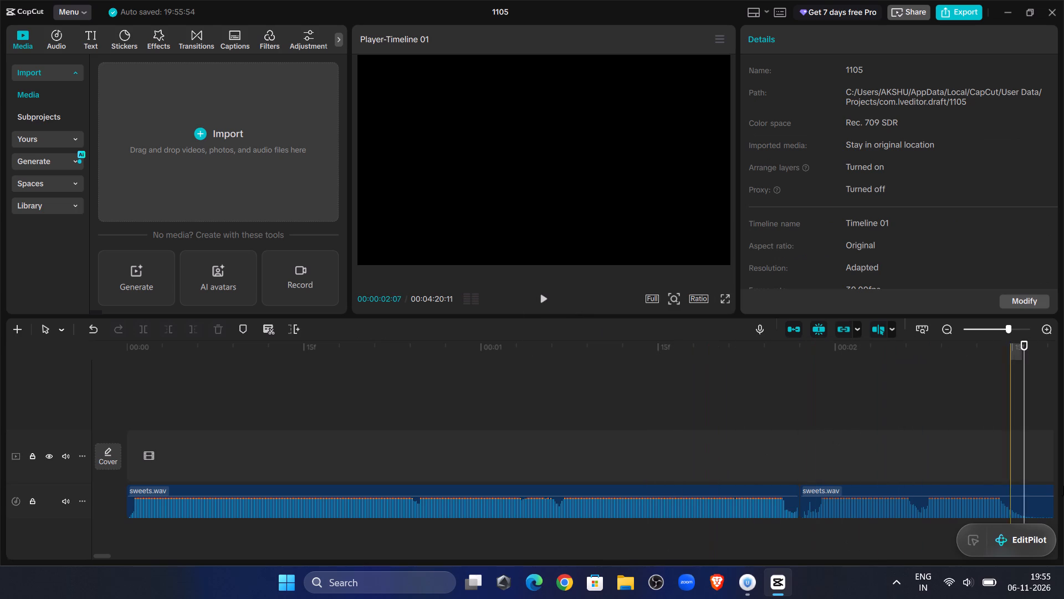
Decline the OneDrive Windows Backup reminder and dismiss the keyboard shortcut conflict notification.
left_click(837, 505)
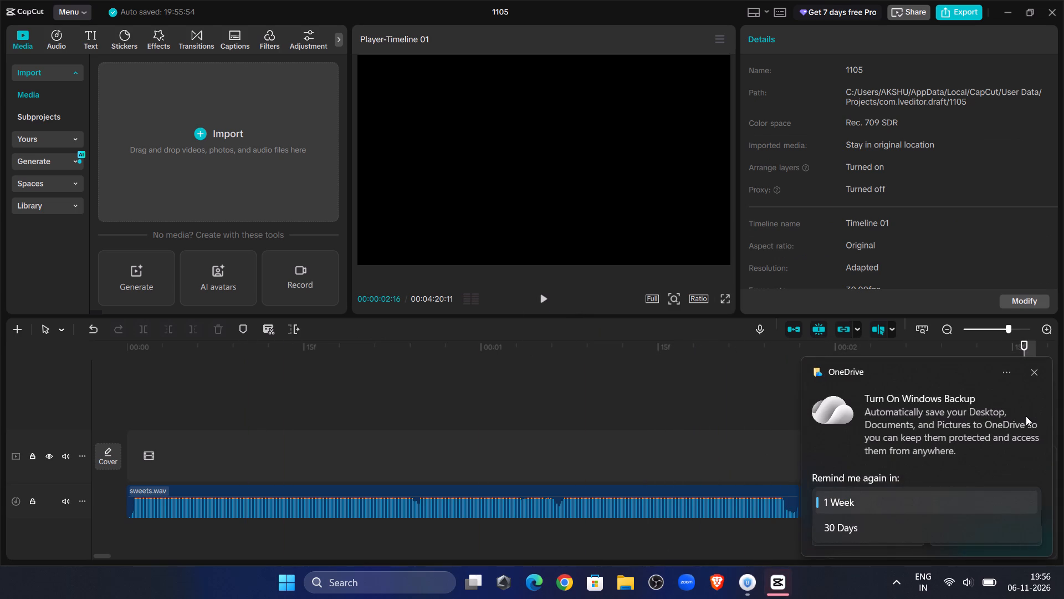
scroll(882, 525, "up", 3)
scroll(881, 522, "down", 2)
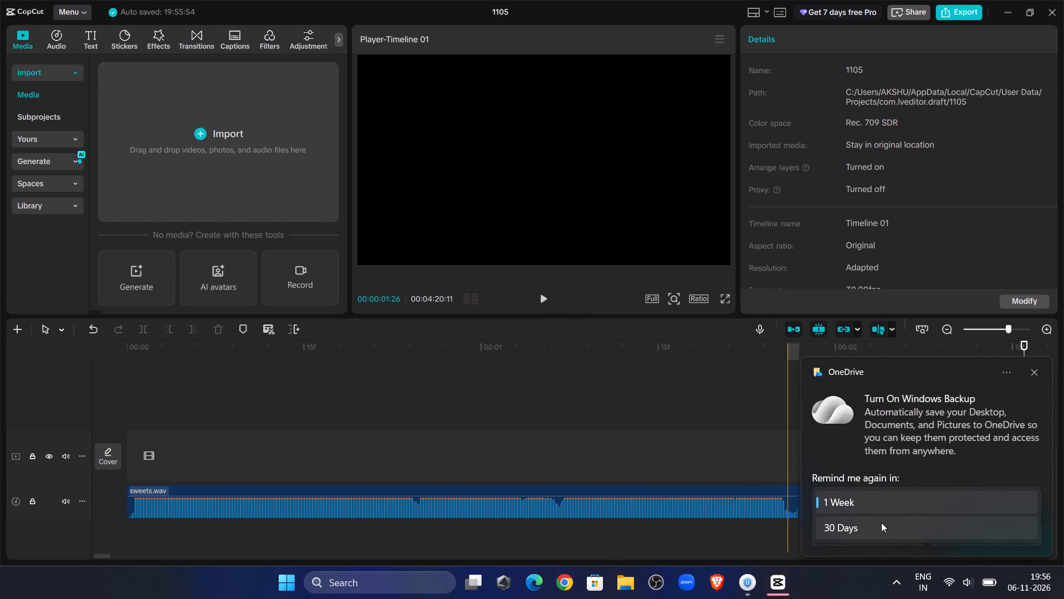
scroll(881, 522, "down", 7)
left_click(1043, 375)
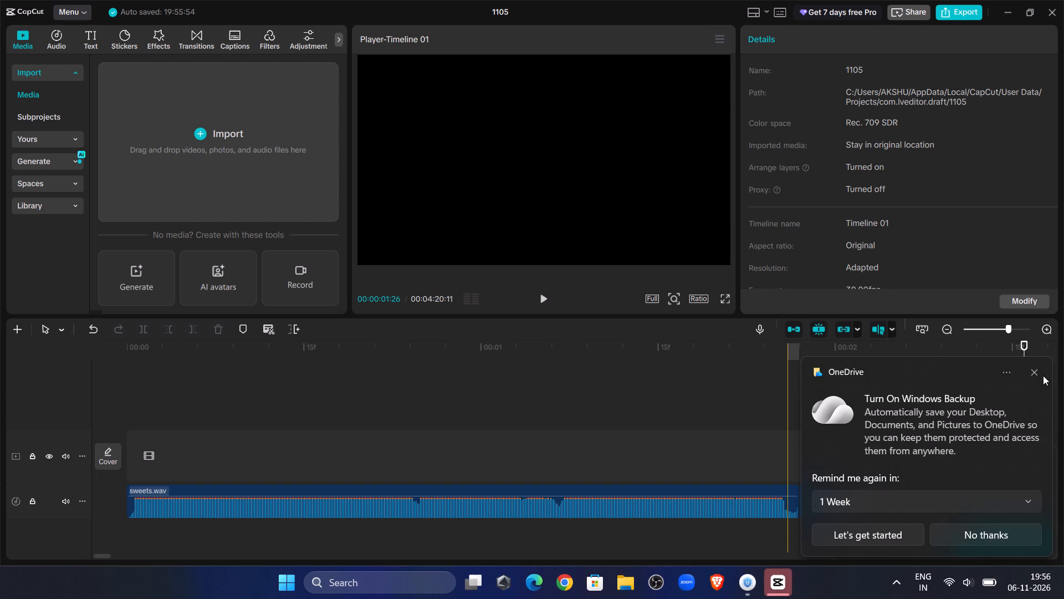
left_click(1030, 502)
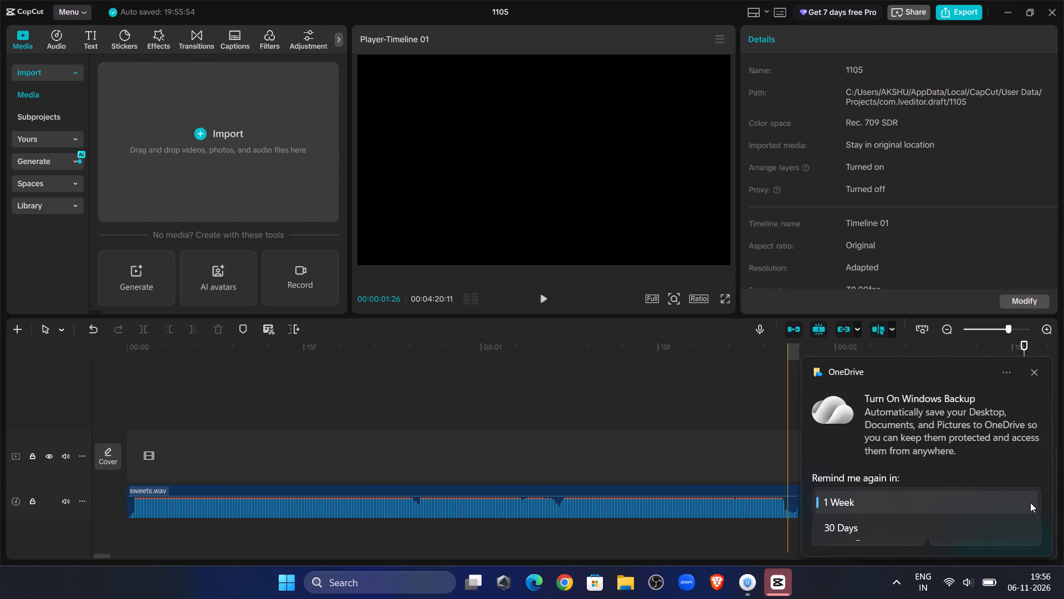
scroll(904, 499, "up", 6)
scroll(904, 499, "down", 7)
left_click(1031, 378)
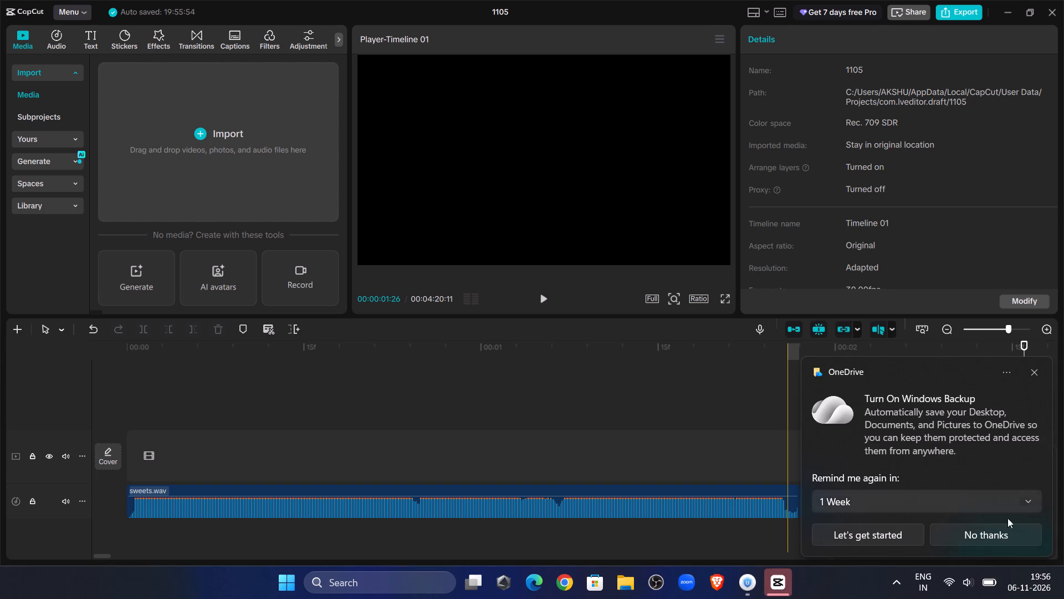
left_click(996, 533)
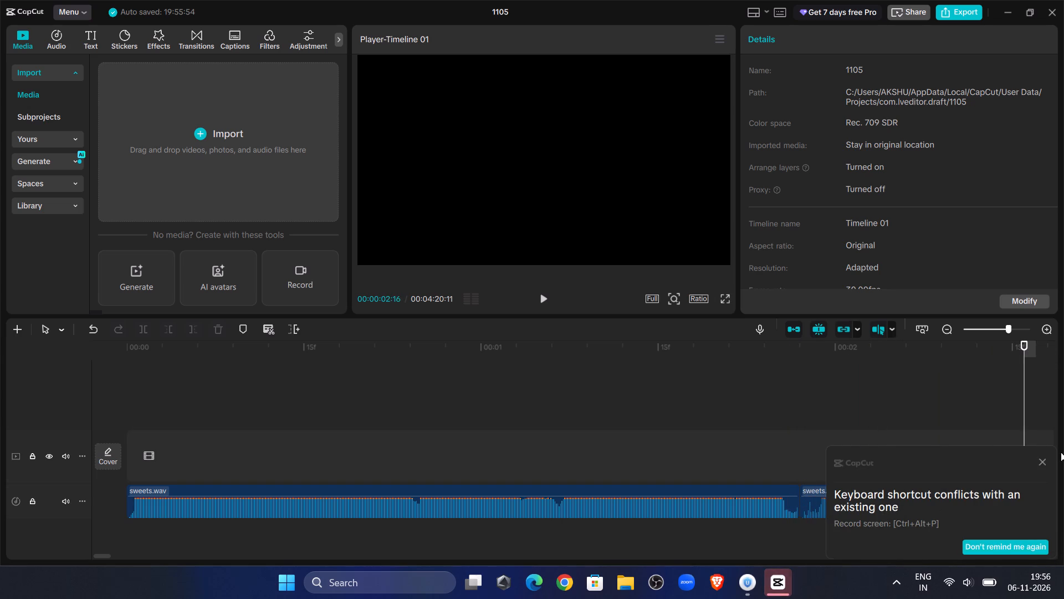
left_click(1041, 461)
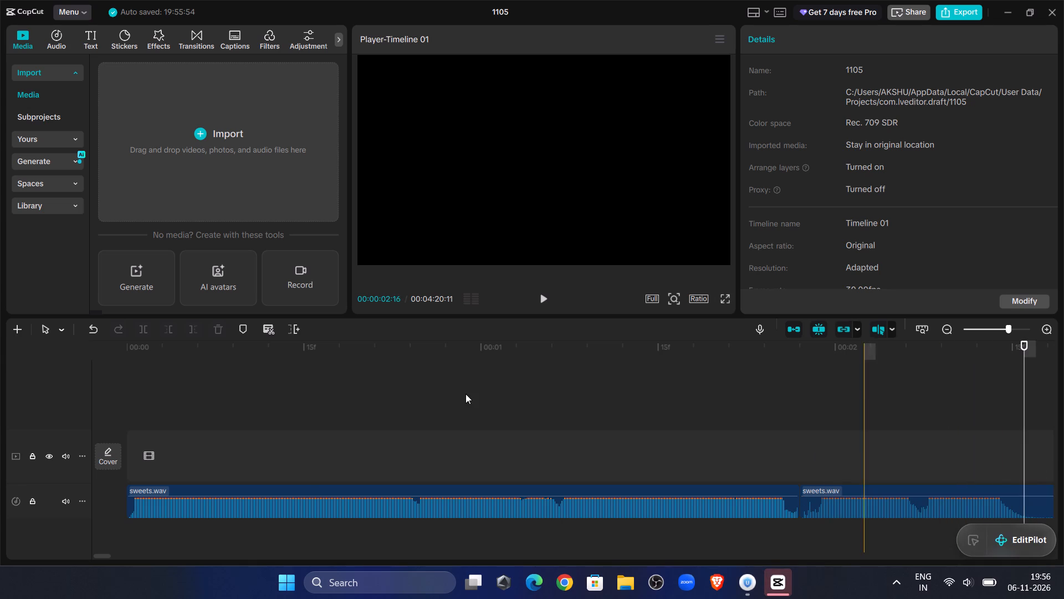
Split the second sweets.wav clip at 00:00:02:16.
left_click(143, 326)
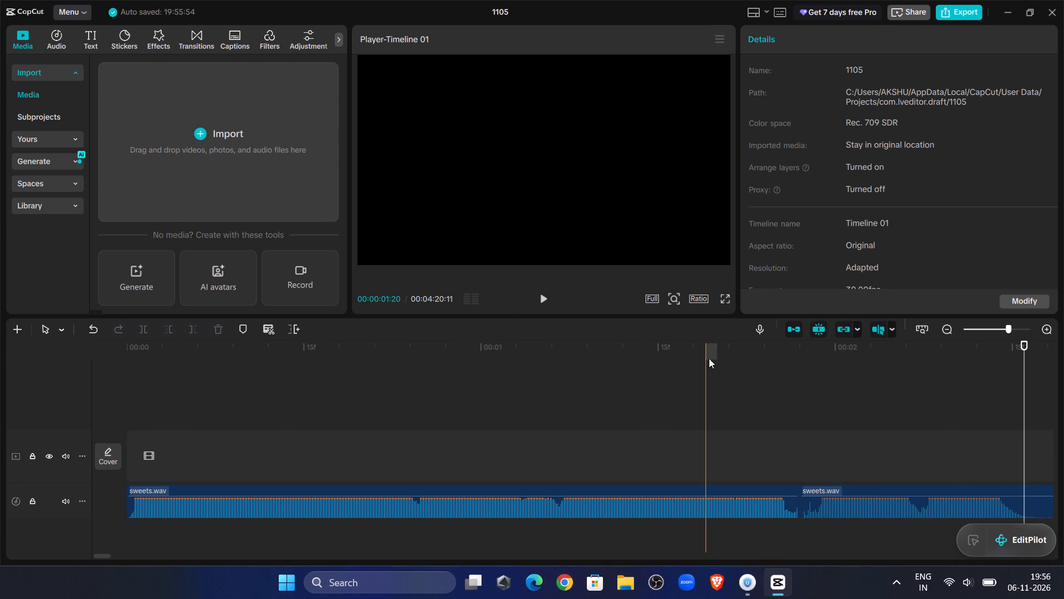
left_click(902, 510)
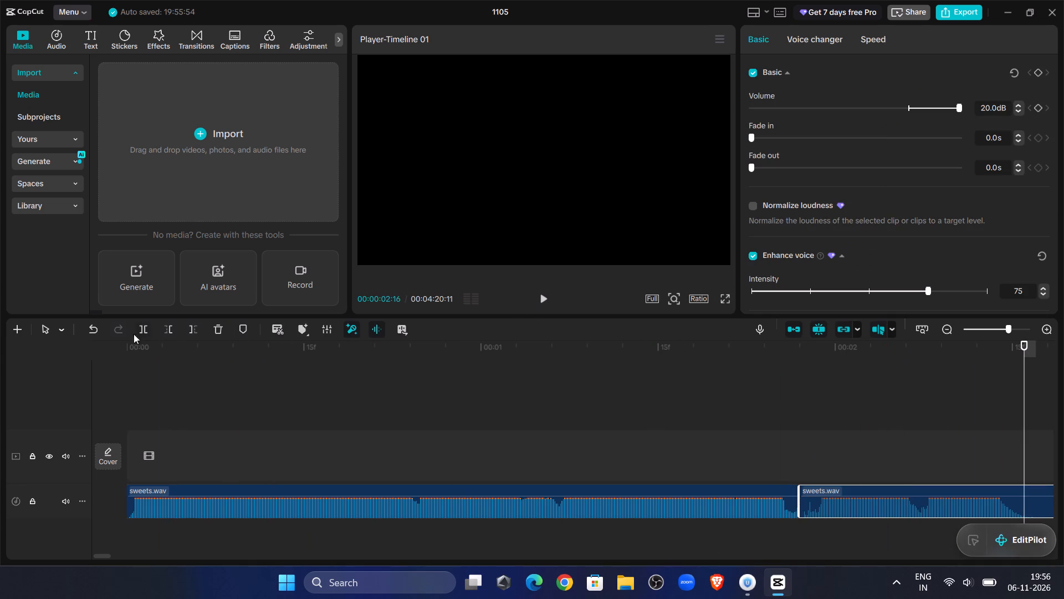
left_click(142, 331)
Play onward, trim the third sweets.wav clip's beginning up to about 00:00:02:20, and place the clip against the end of the second.
left_click(531, 303)
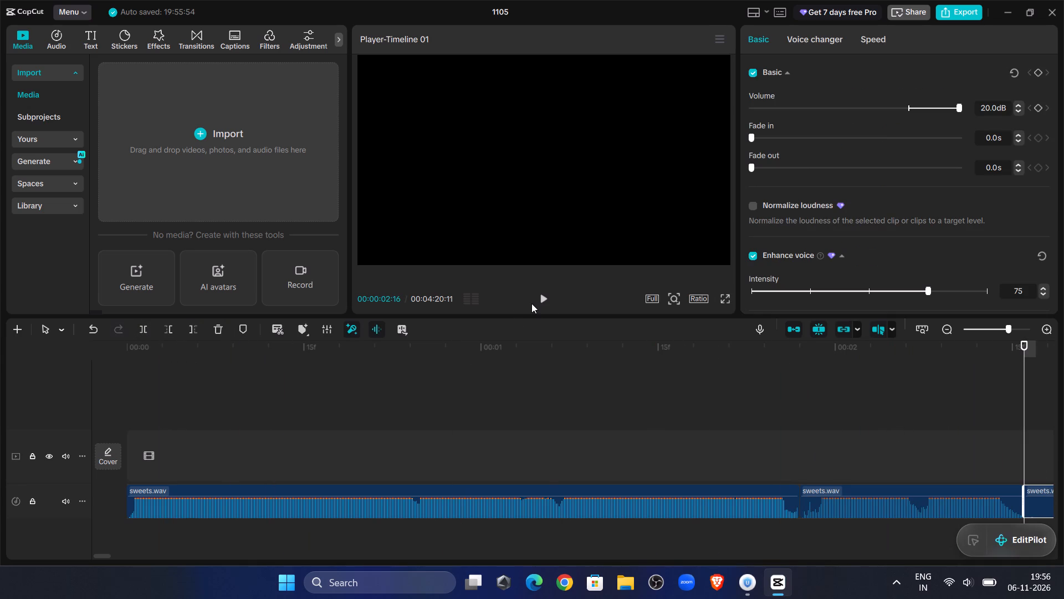
left_click(547, 299)
left_click(157, 432)
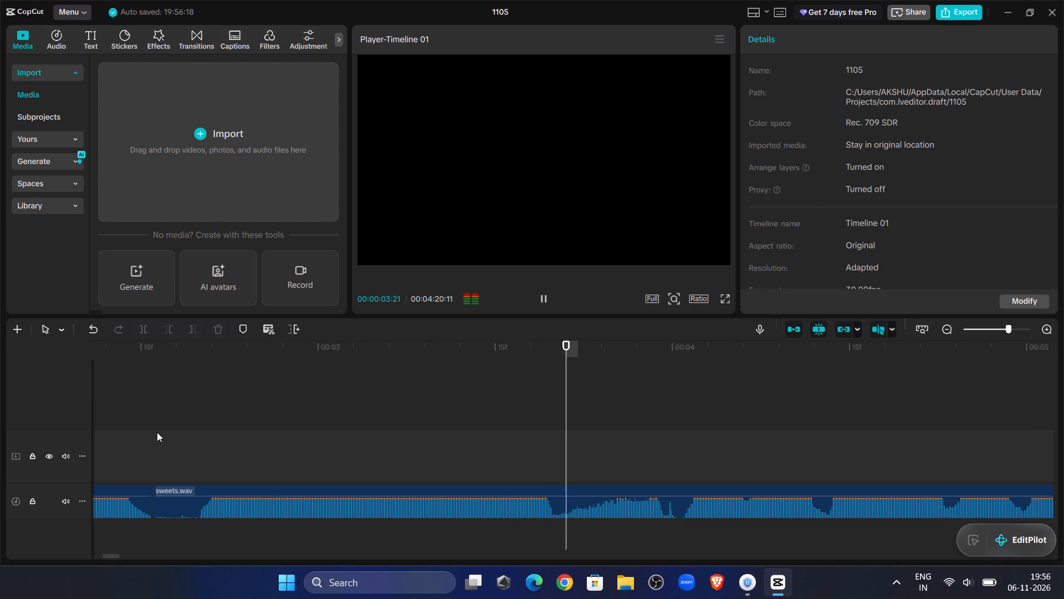
left_click_drag(157, 432, 201, 455)
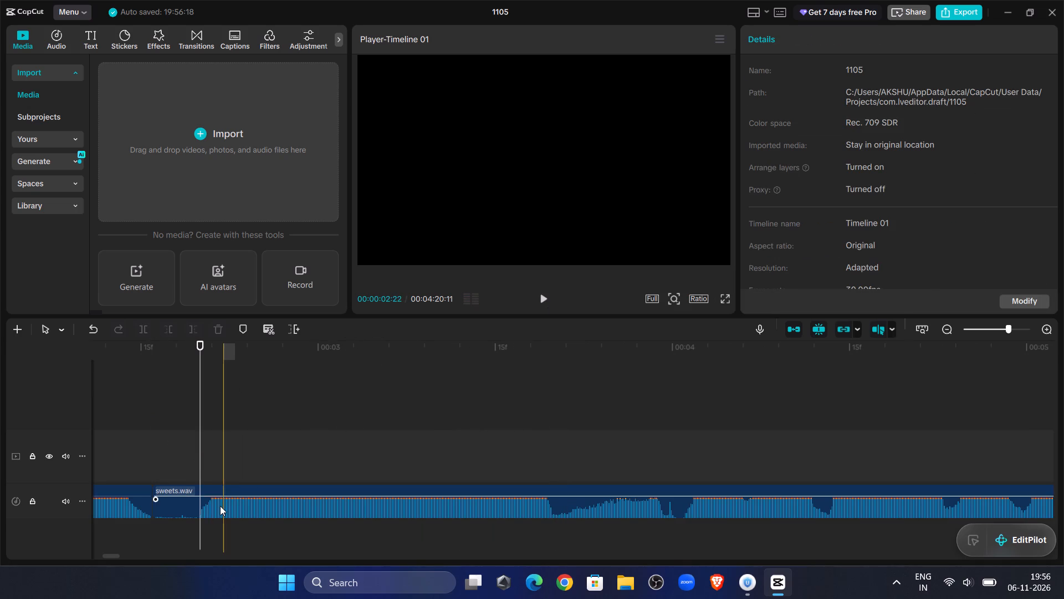
left_click(220, 506)
left_click(173, 332)
left_click_drag(229, 491, 185, 489)
Play across the latest join and split the third sweets.wav clip at about 00:00:03:16.
left_click(140, 402)
left_click_drag(140, 402, 91, 409)
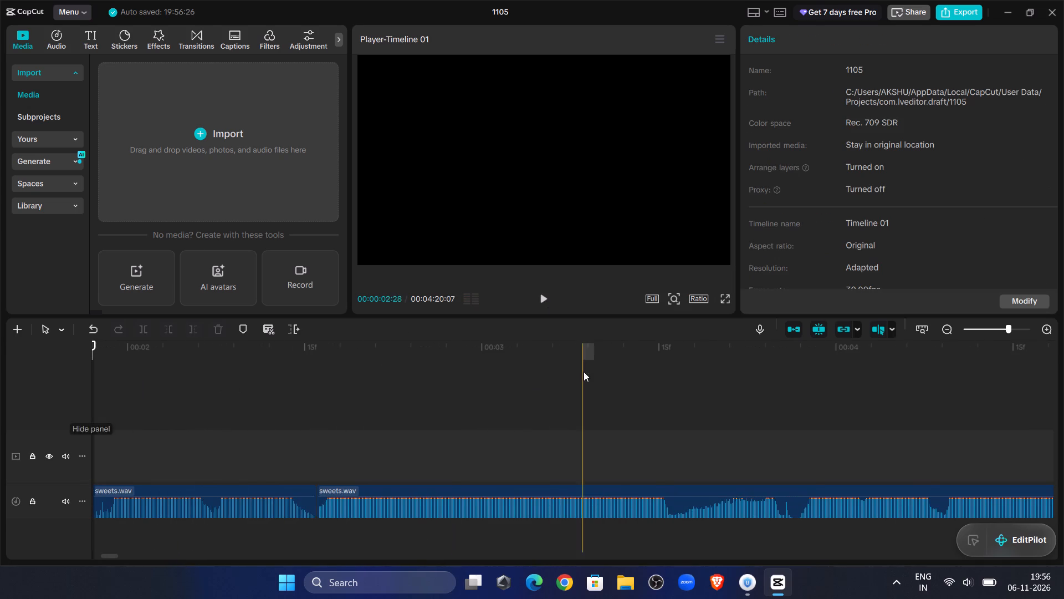
left_click(543, 301)
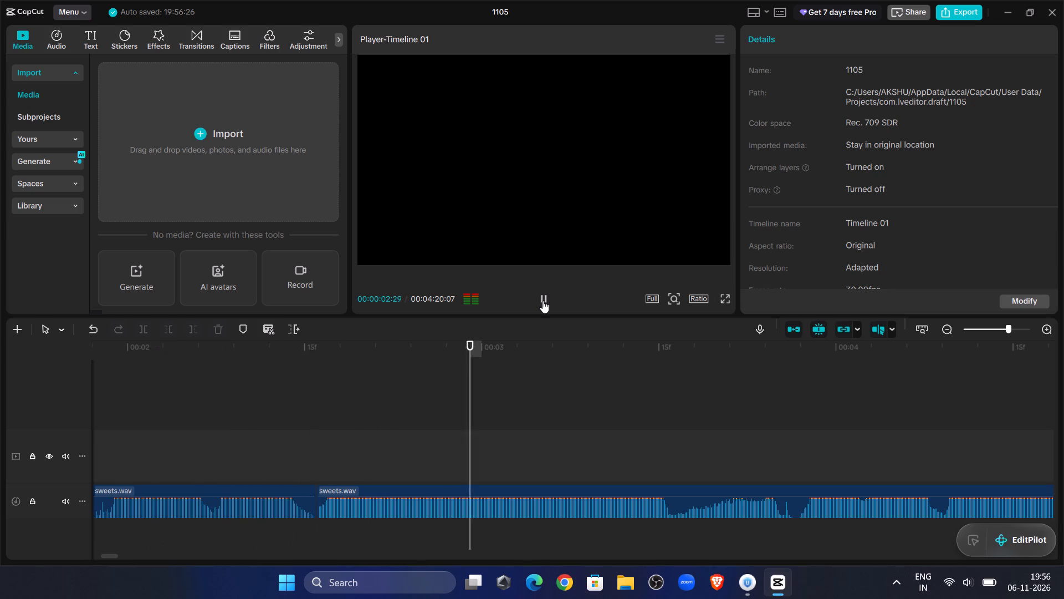
left_click(543, 301)
left_click_drag(682, 446, 670, 450)
left_click(663, 499)
left_click(150, 331)
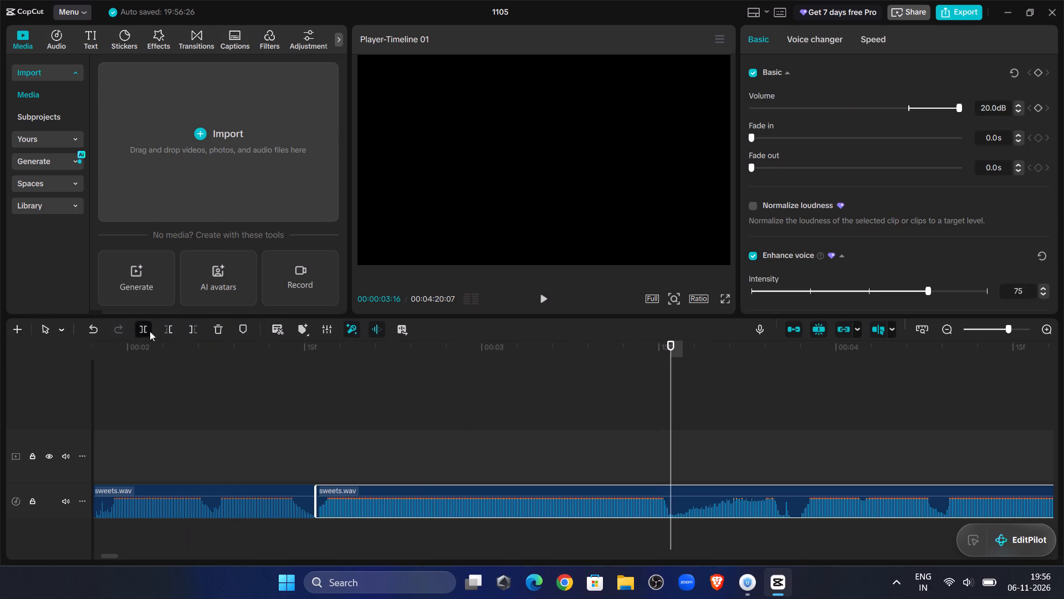
Play onward and trim the last sweets.wav clip's beginning up to about 00:00:03:27.
double_click(544, 301)
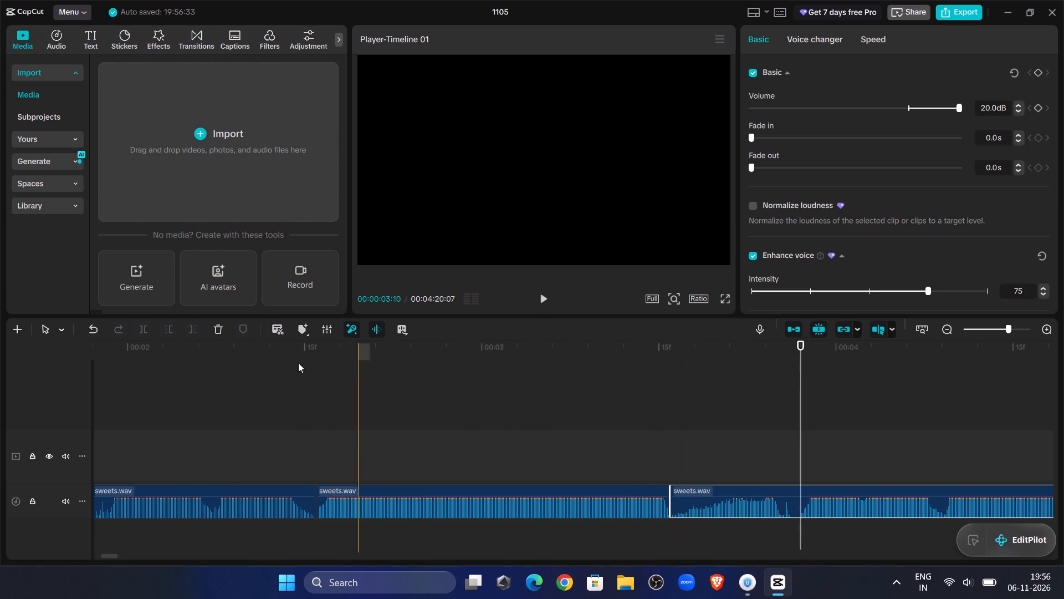
left_click(164, 328)
Play onward, trim the last sweets.wav clip's beginning up to 00:00:06:18, and place the clip against the end of the third.
left_click(538, 302)
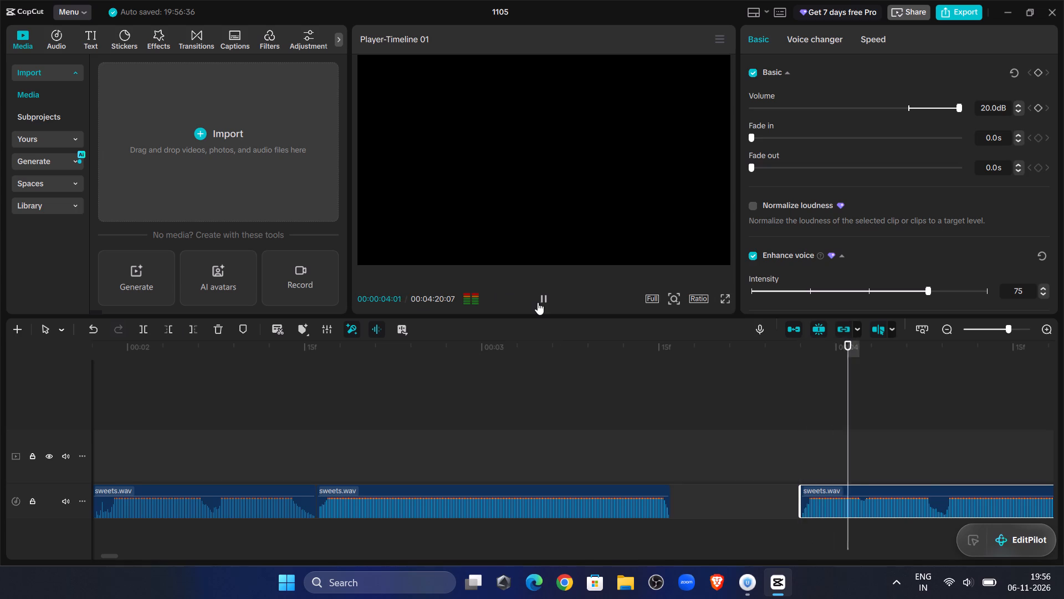
left_click(1000, 331)
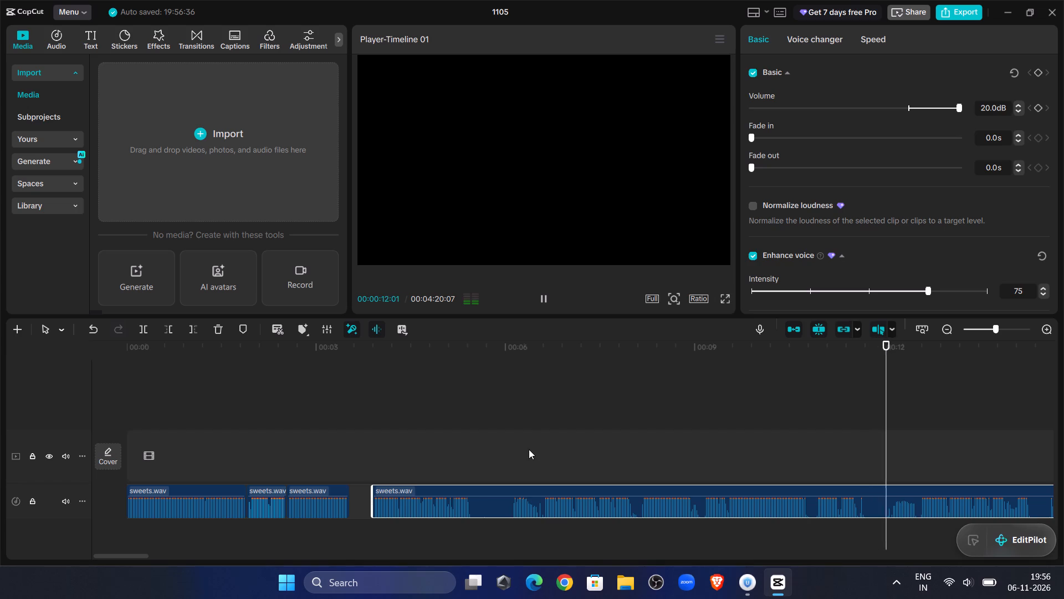
left_click(507, 447)
left_click(548, 299)
left_click(548, 299)
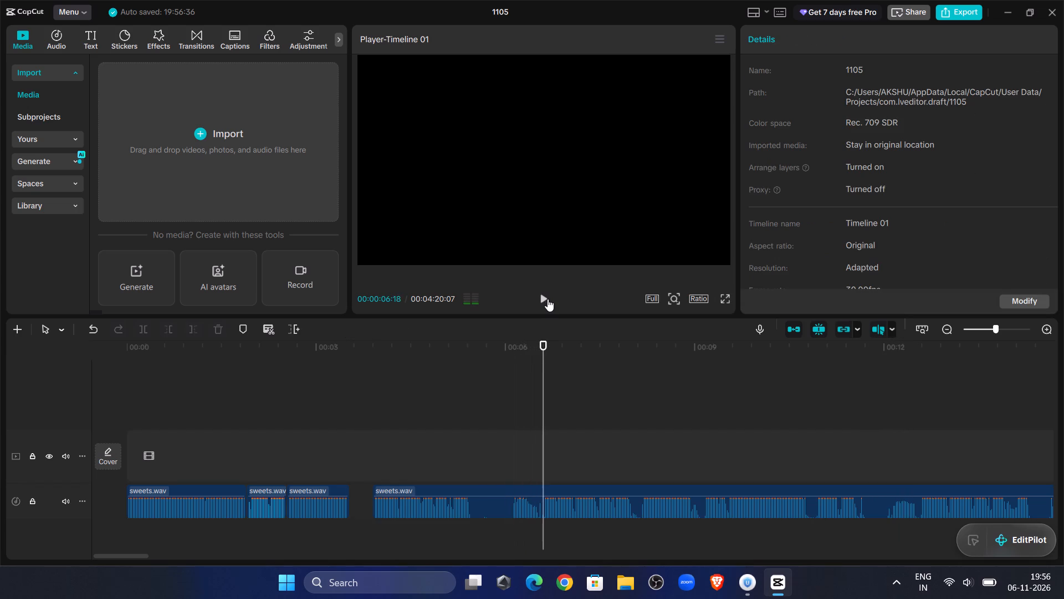
left_click(483, 506)
left_click(167, 329)
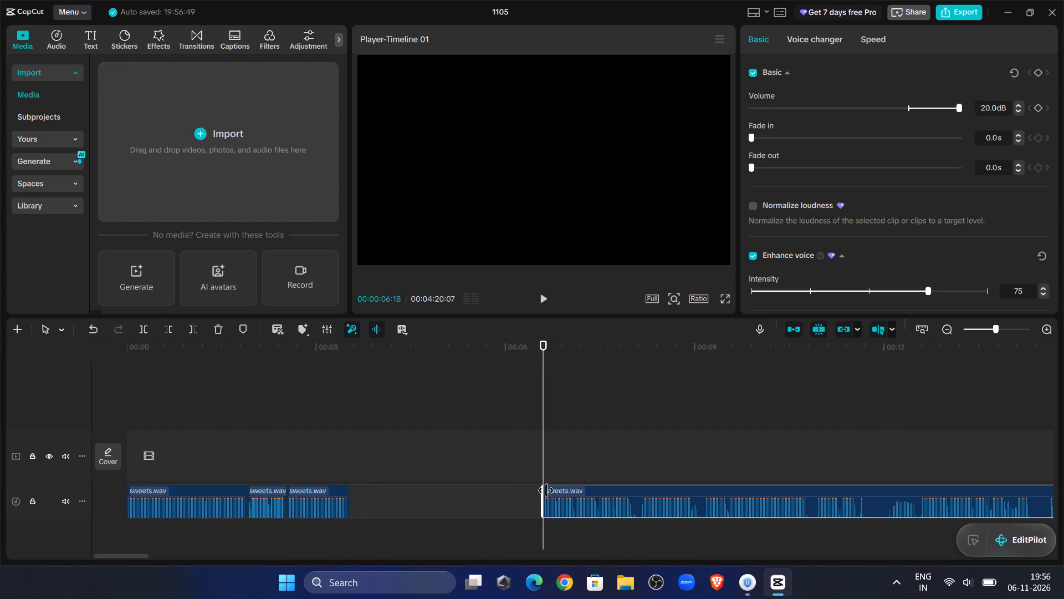
left_click_drag(568, 489, 373, 498)
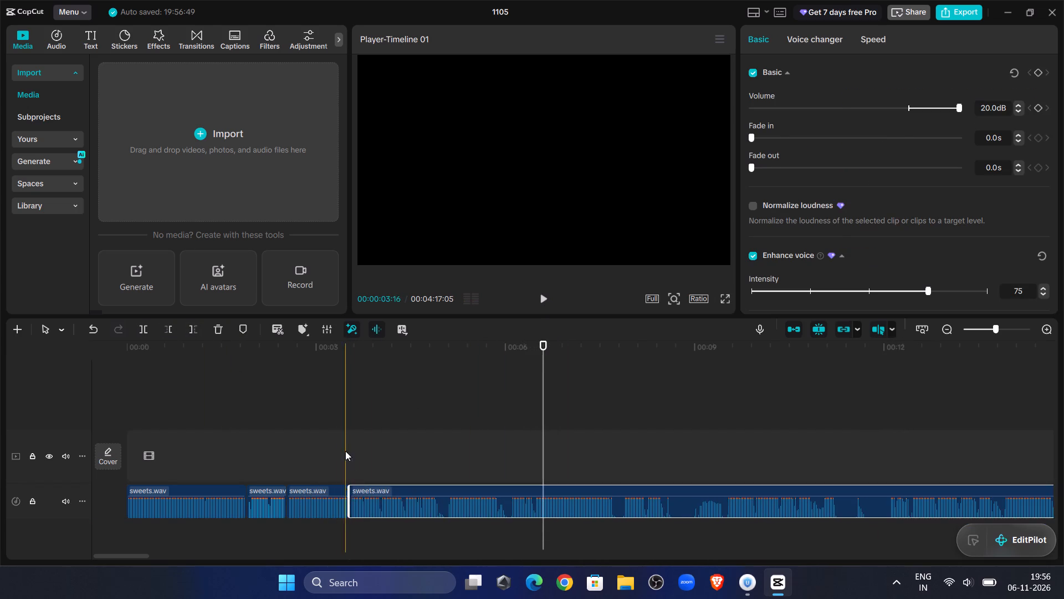
Play across the latest join and split the fourth sweets.wav clip at 00:00:04:29.
left_click(334, 433)
left_click(544, 302)
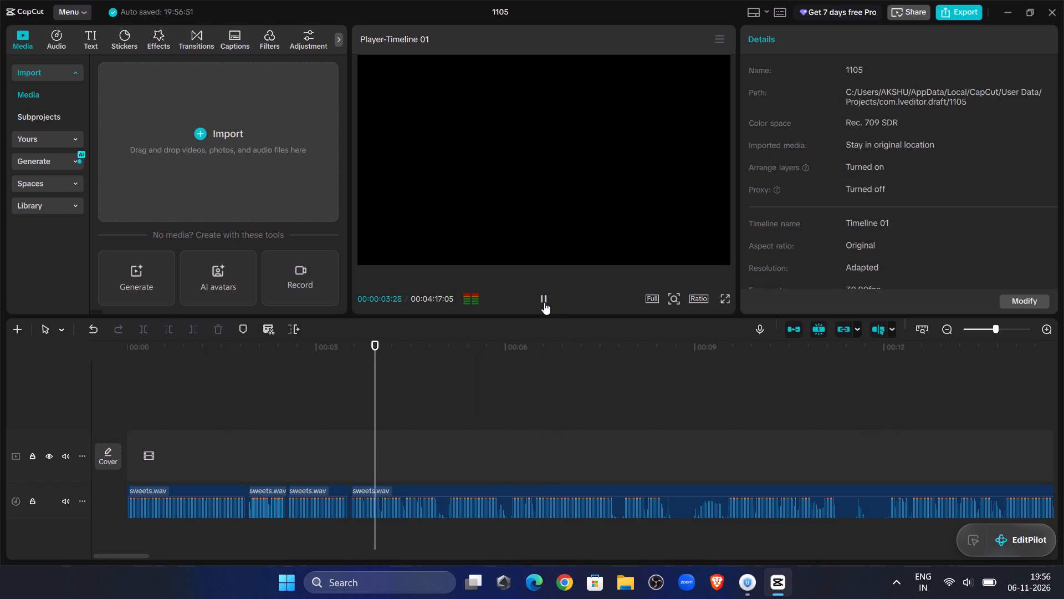
left_click(544, 302)
left_click(439, 495)
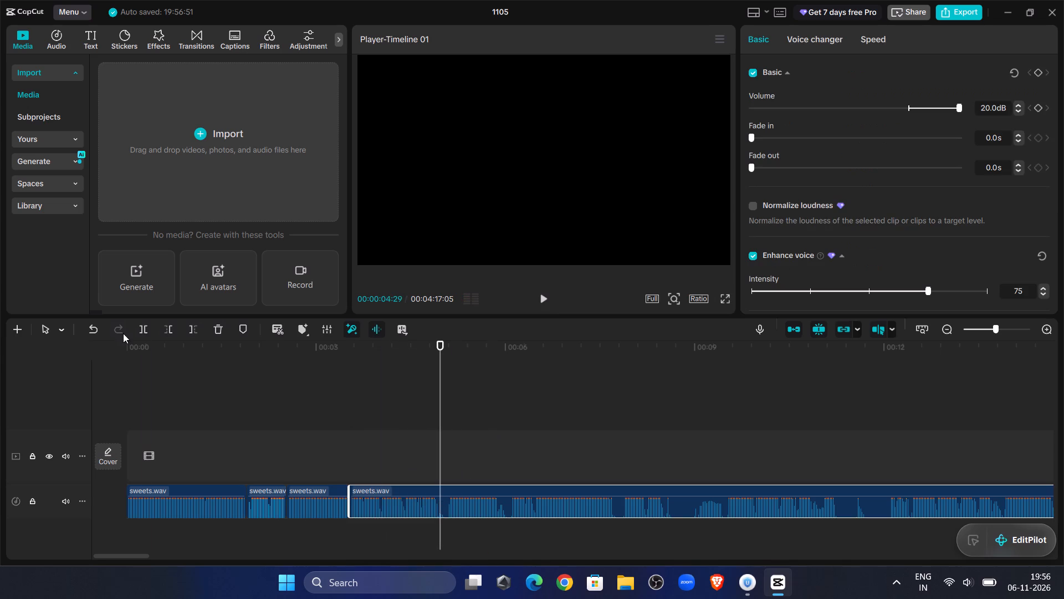
left_click(140, 330)
Play onward, trim the last sweets.wav clip's beginning up to 00:00:05:02, and place the clip against the end of the fourth.
double_click(542, 297)
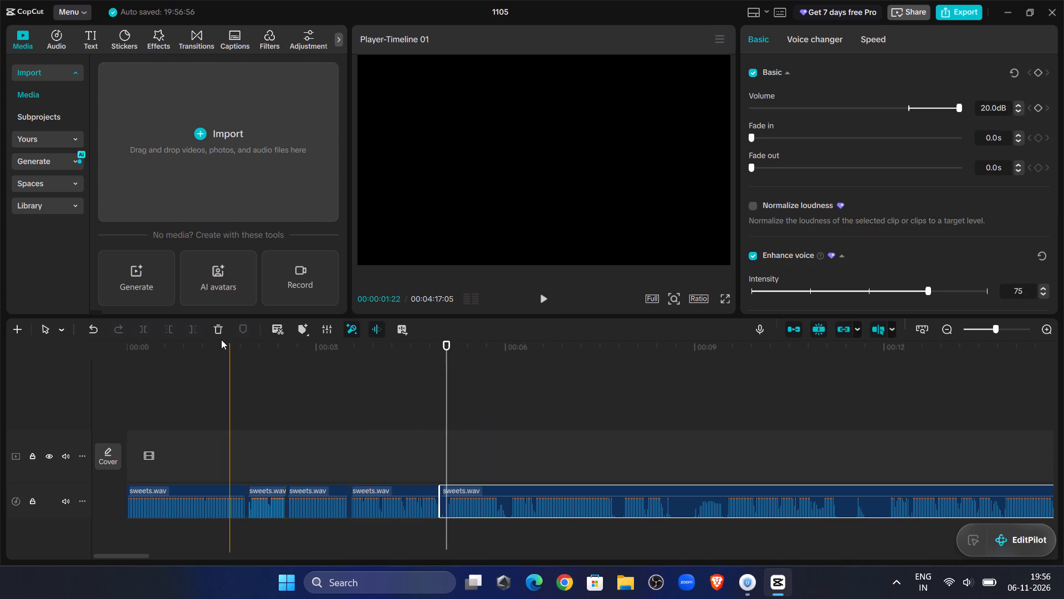
left_click(171, 329)
left_click(470, 488)
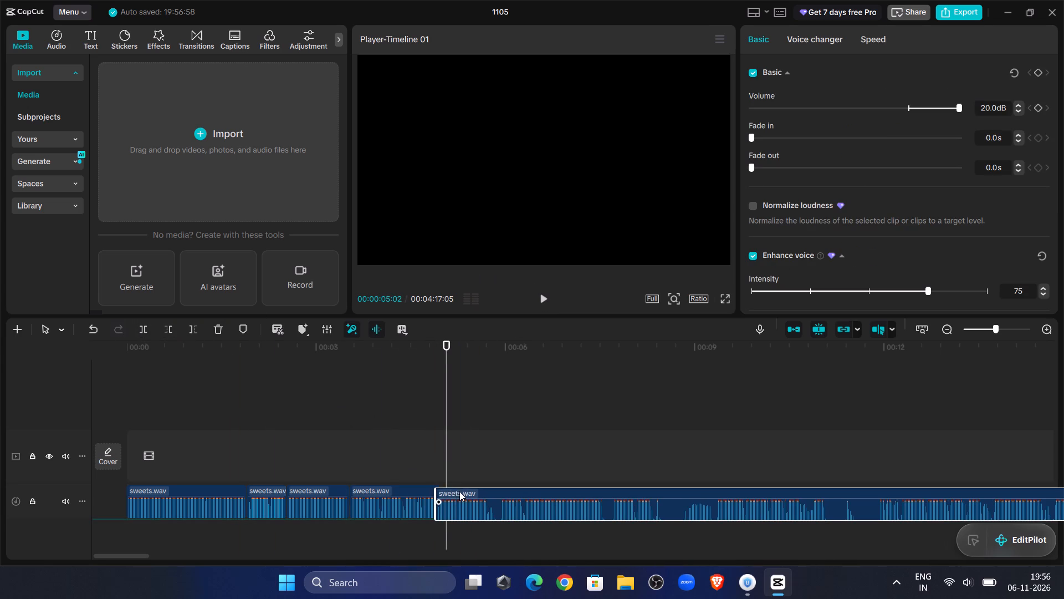
left_click_drag(467, 489, 461, 490)
Play across the new join and split the fifth sweets.wav clip at about 00:00:05:24.
left_click(424, 420)
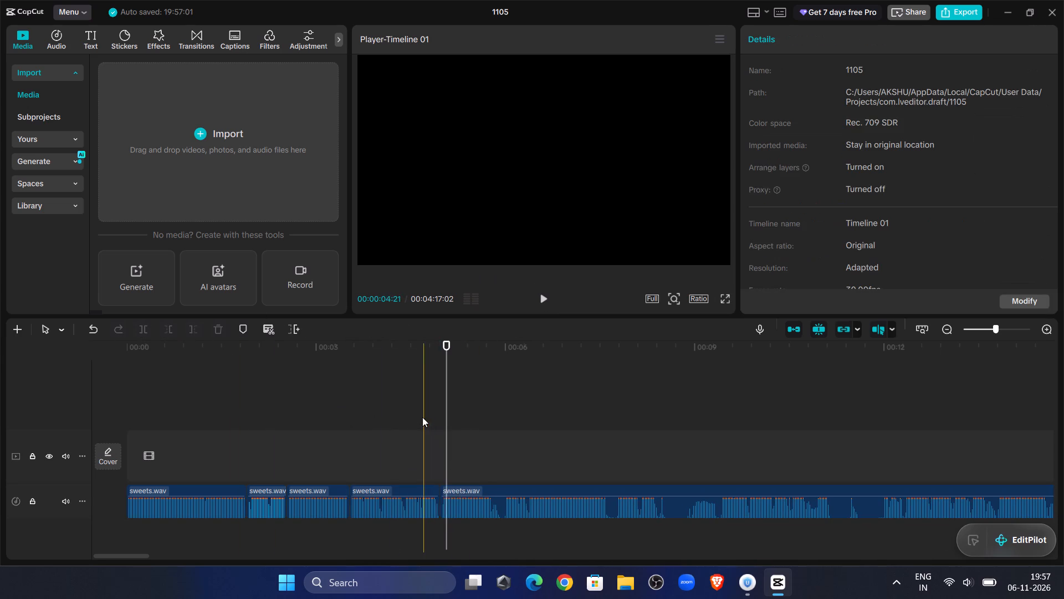
left_click(536, 302)
left_click(538, 301)
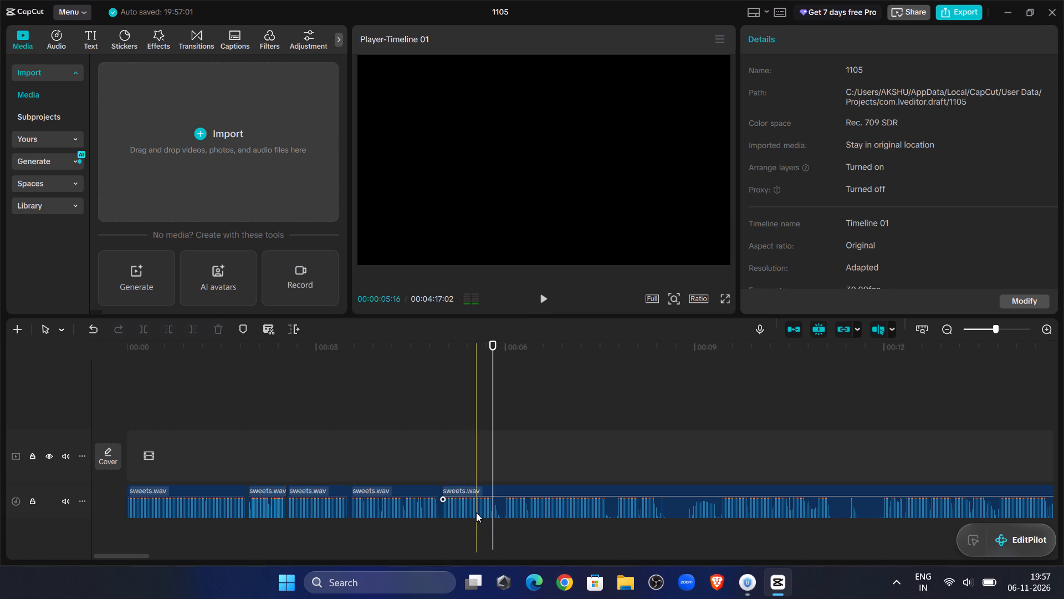
left_click(476, 512)
left_click(149, 332)
Play onward, trim the last sweets.wav clip's beginning up to about 00:00:06:00, and place the clip against the end of the fifth.
double_click(544, 292)
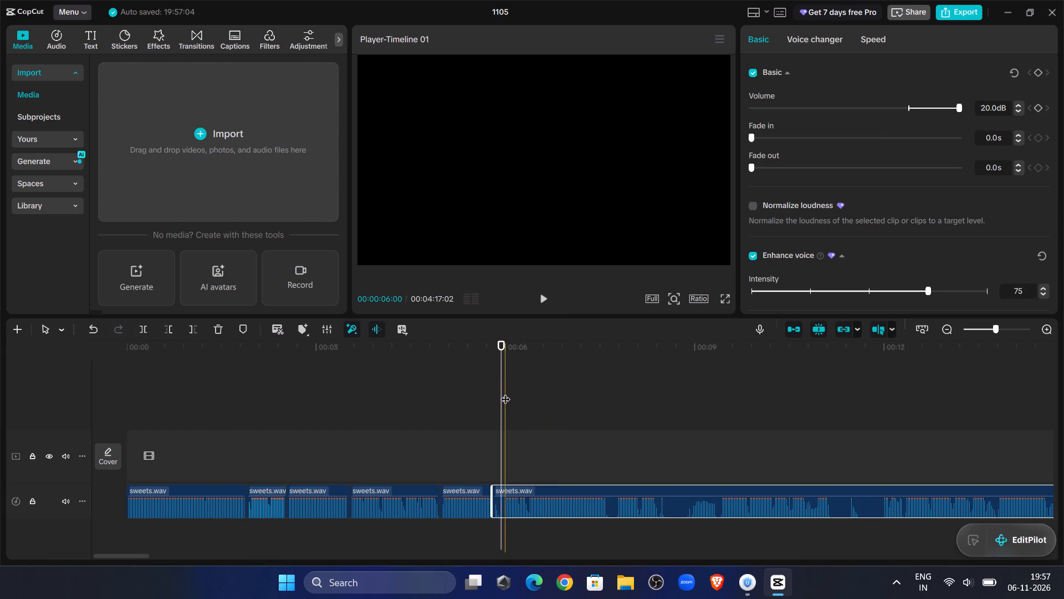
left_click(505, 392)
left_click(169, 330)
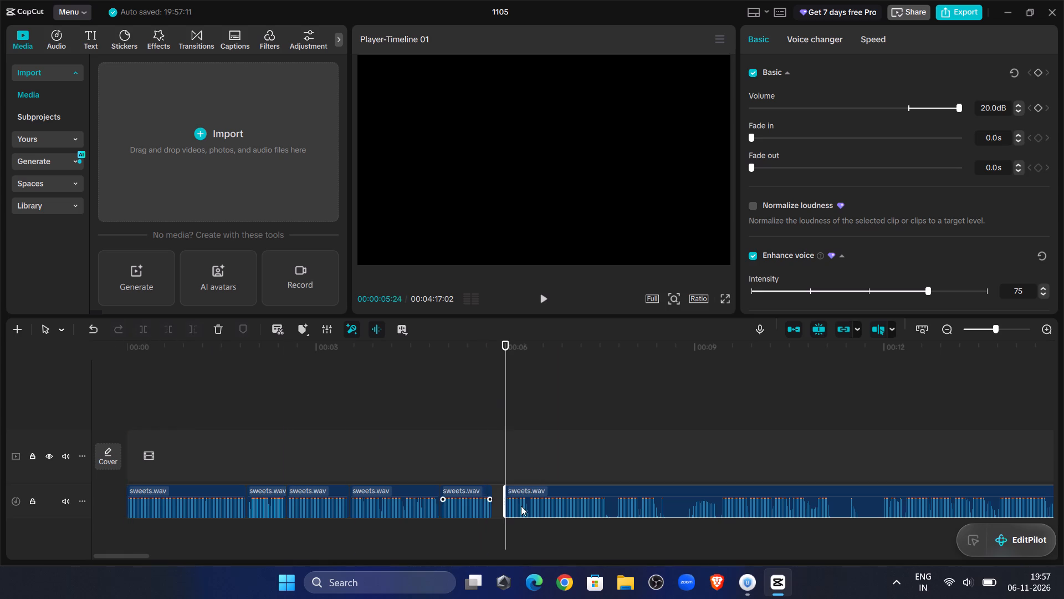
left_click_drag(546, 487, 534, 491)
Play across the latest join and split the sixth sweets.wav clip in the pause at about 00:00:08:11.
left_click(427, 390)
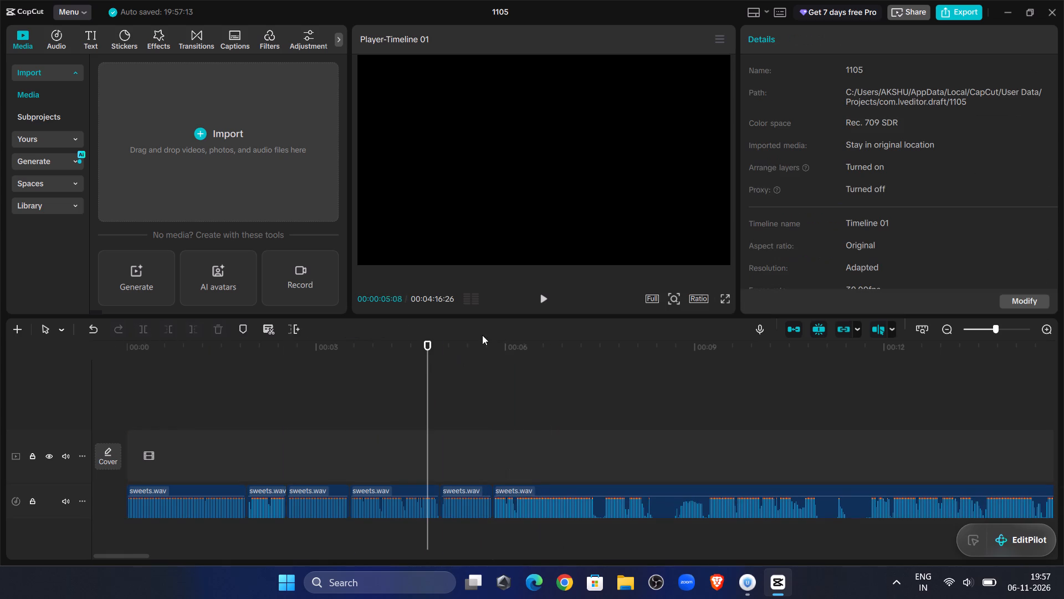
left_click(540, 303)
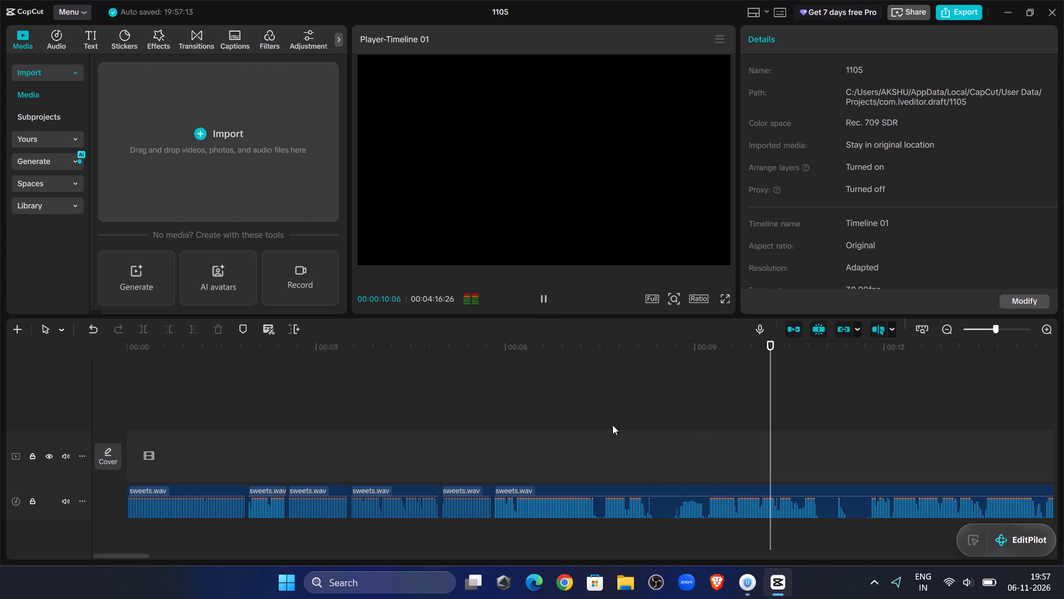
left_click(649, 435)
left_click_drag(649, 435, 654, 437)
left_click(660, 509)
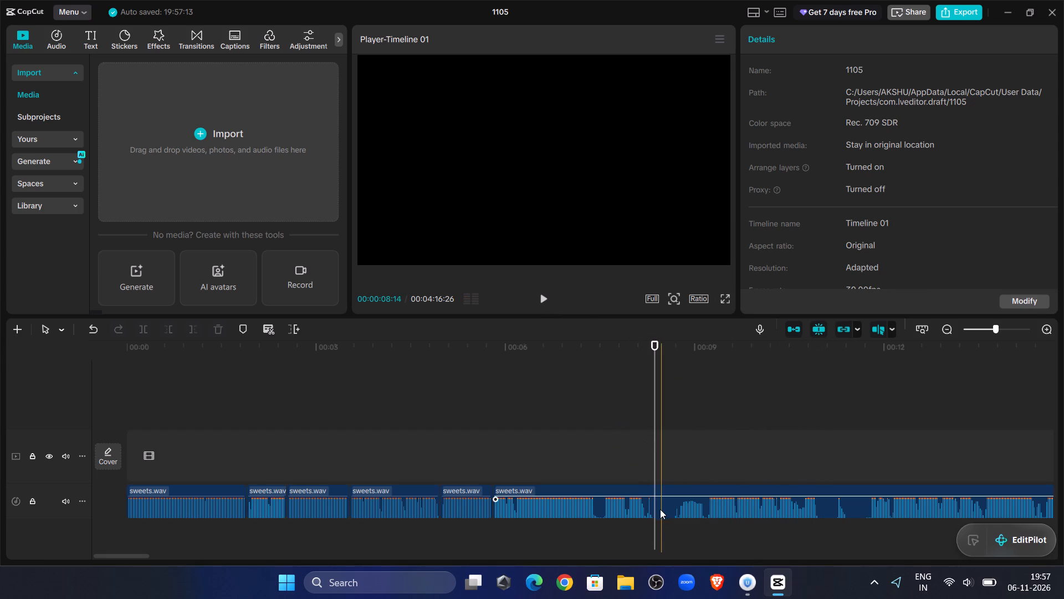
left_click(142, 328)
Listen through the last sweets.wav clip from about 00:00:11:21 to locate where the wanted speech resumes, replaying the passage around 00:00:29.
left_click(869, 389)
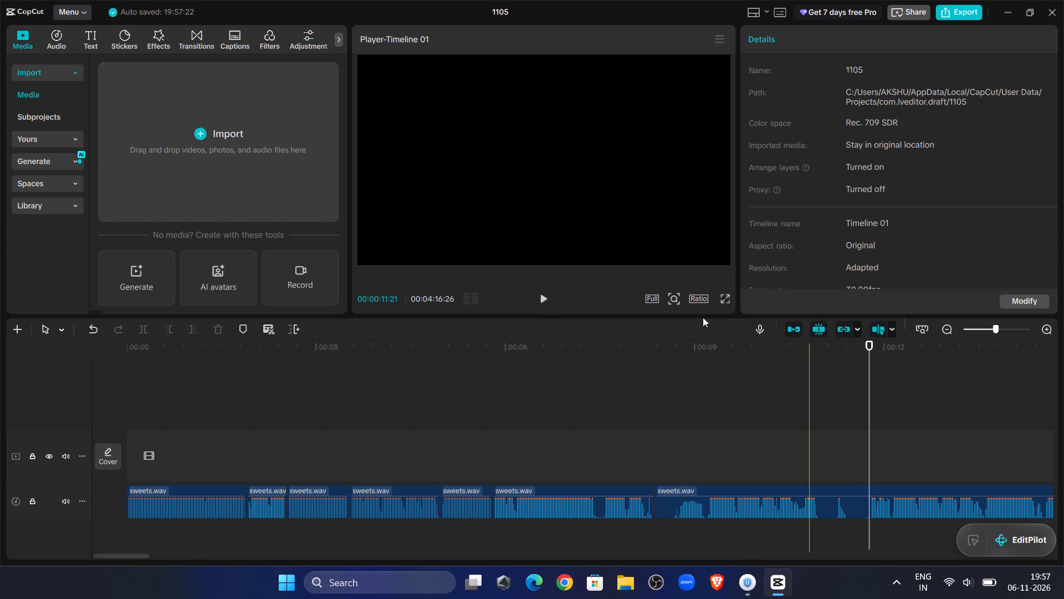
left_click(541, 287)
left_click(540, 296)
left_click(981, 331)
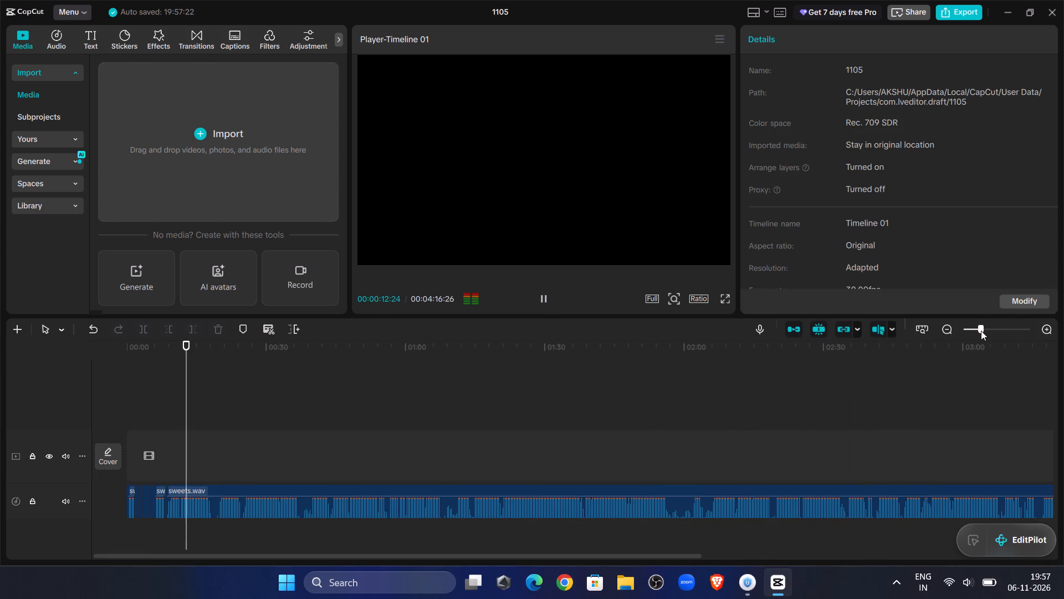
left_click(1004, 328)
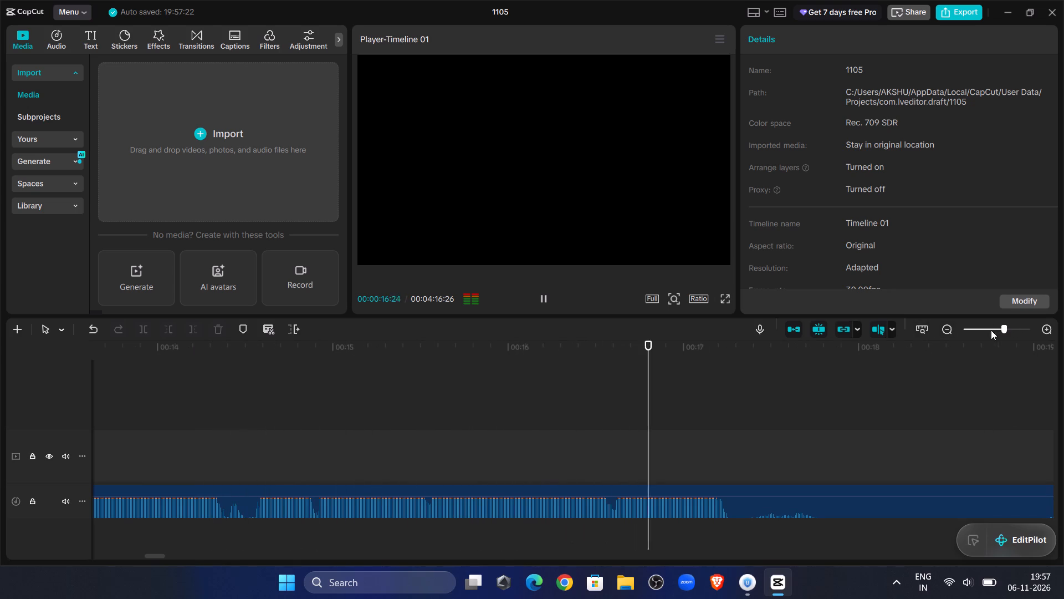
left_click(992, 329)
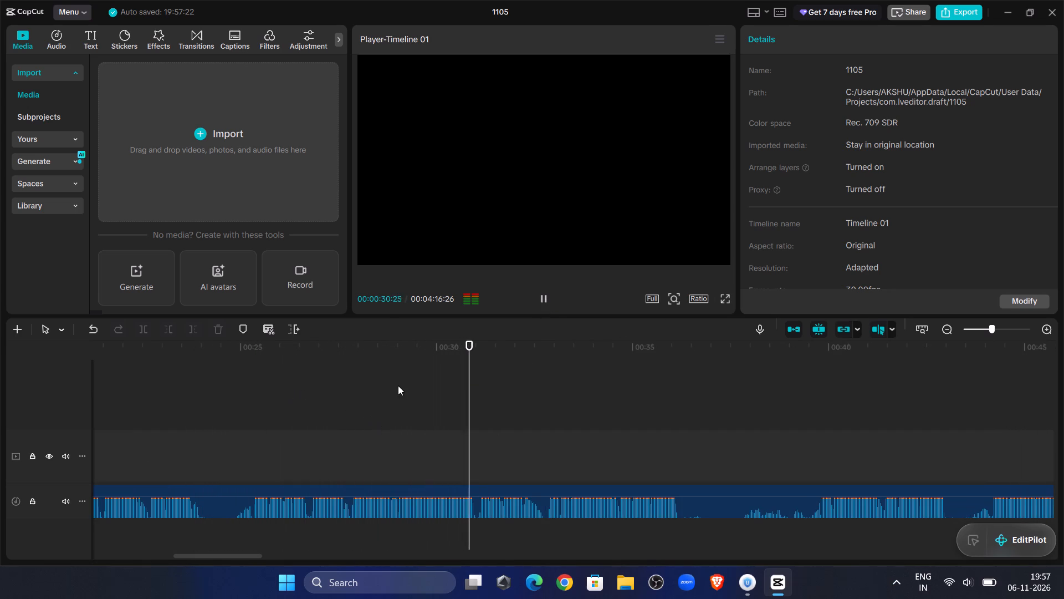
left_click(377, 421)
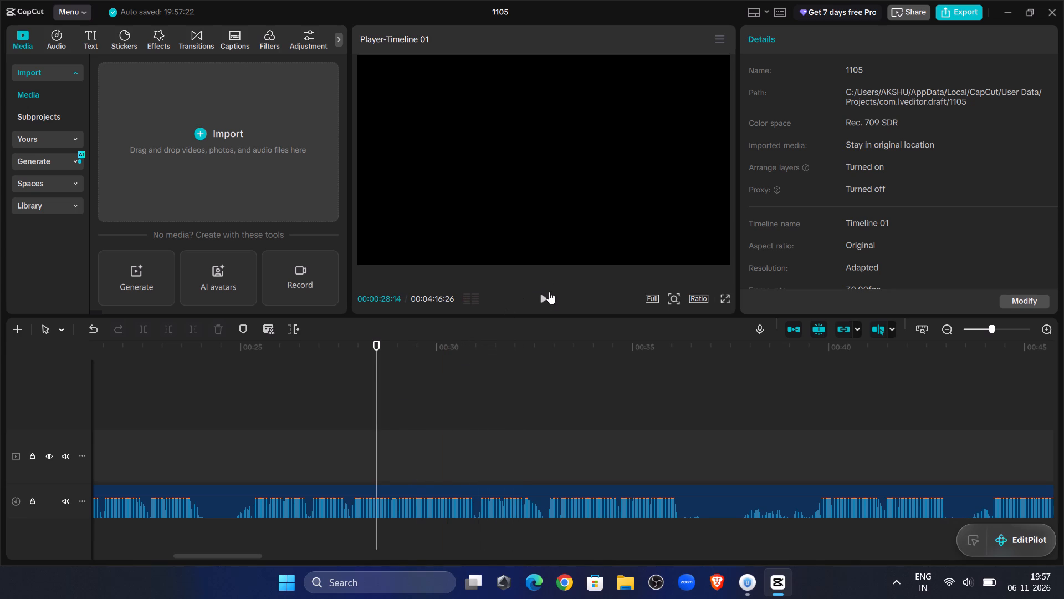
left_click(475, 399)
left_click(546, 286)
left_click(547, 300)
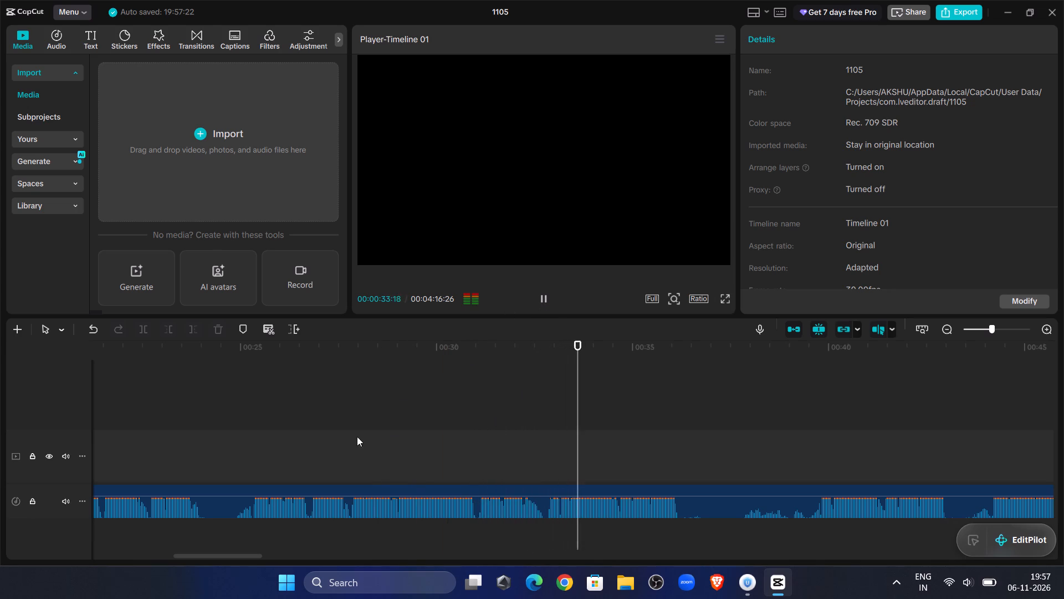
left_click(368, 409)
left_click(551, 307)
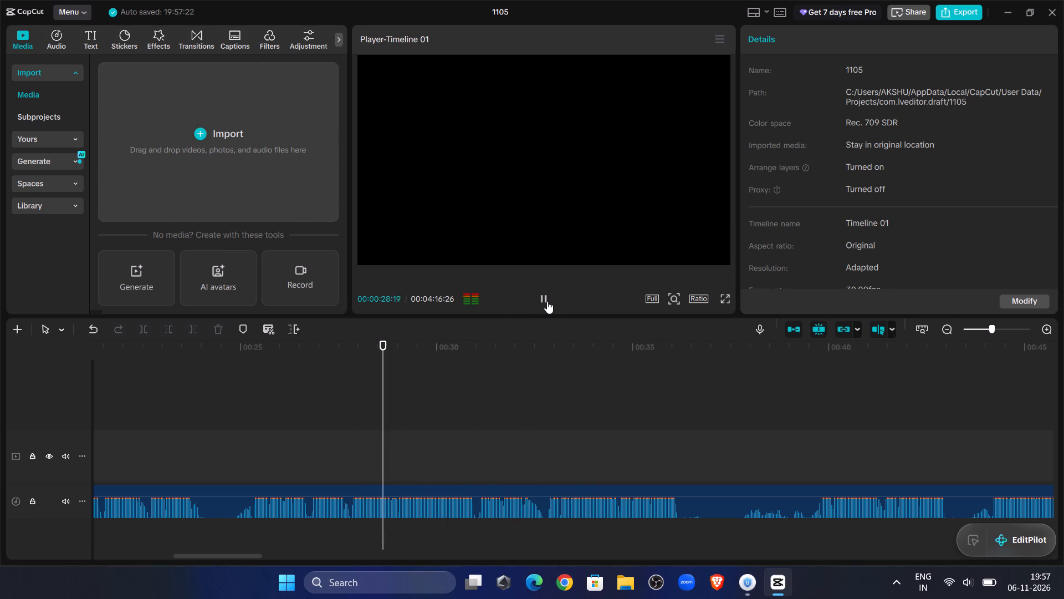
left_click(545, 301)
Trim the last sweets.wav clip's beginning up to 00:00:29:00 and place the clip against the end of the sixth.
left_click(1010, 332)
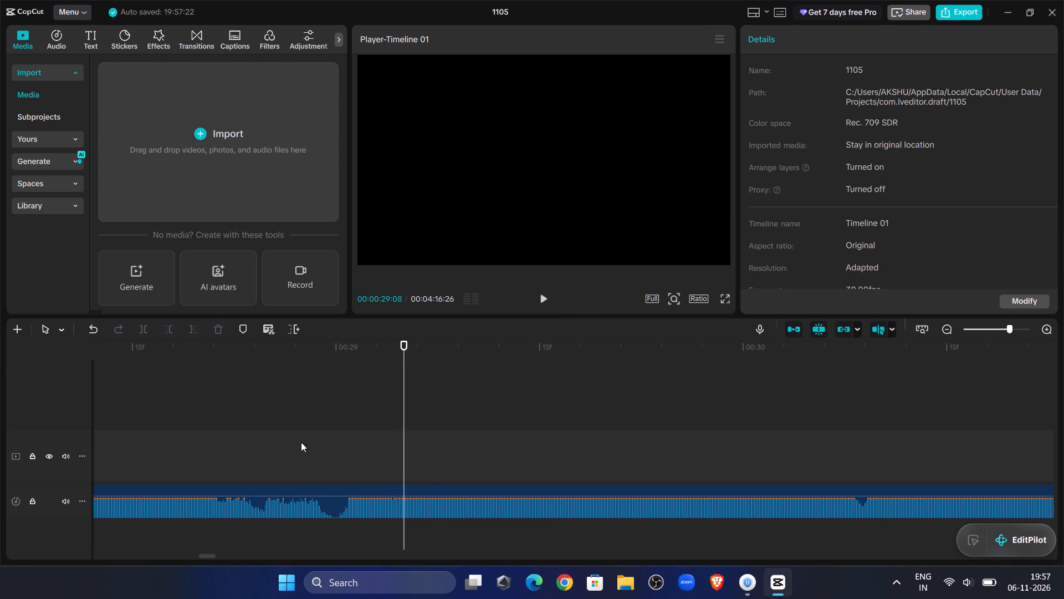
left_click(337, 426)
left_click(324, 494)
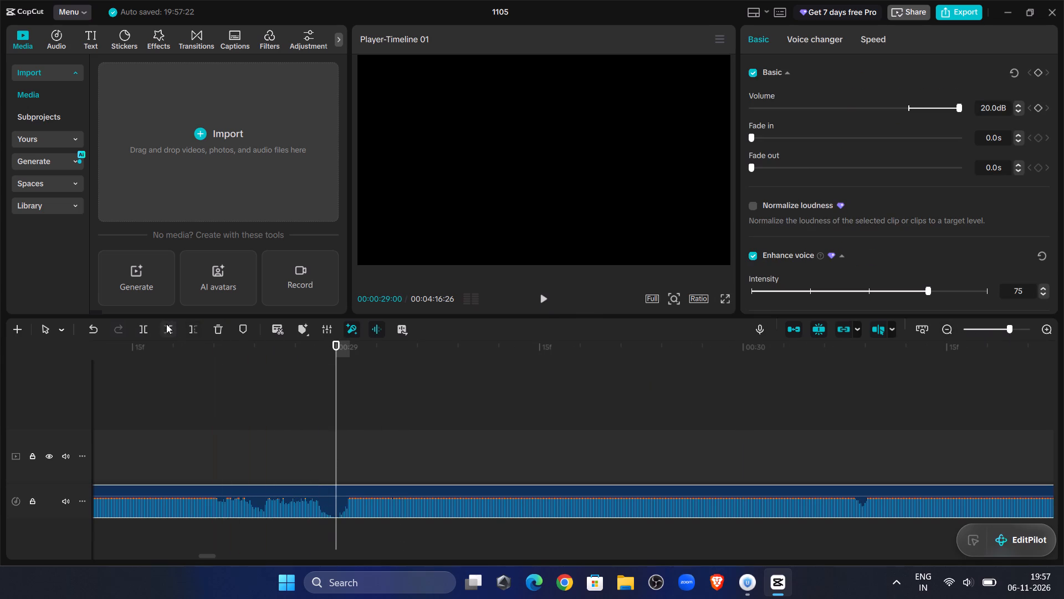
left_click(166, 324)
left_click_drag(468, 492, 0, 443)
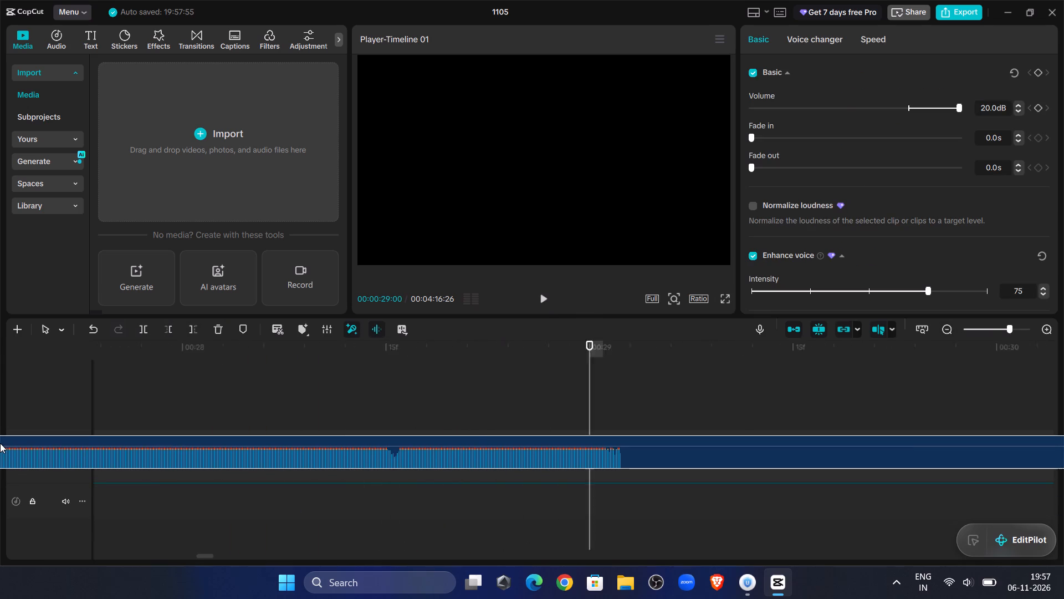
left_click_drag(0, 443, 6, 542)
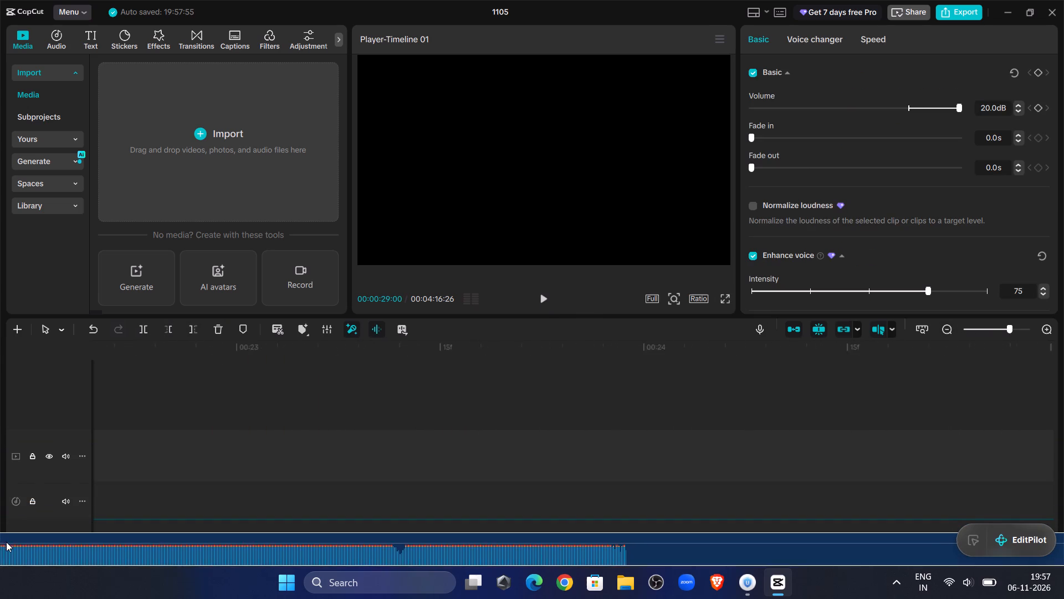
left_click_drag(6, 542, 7, 542)
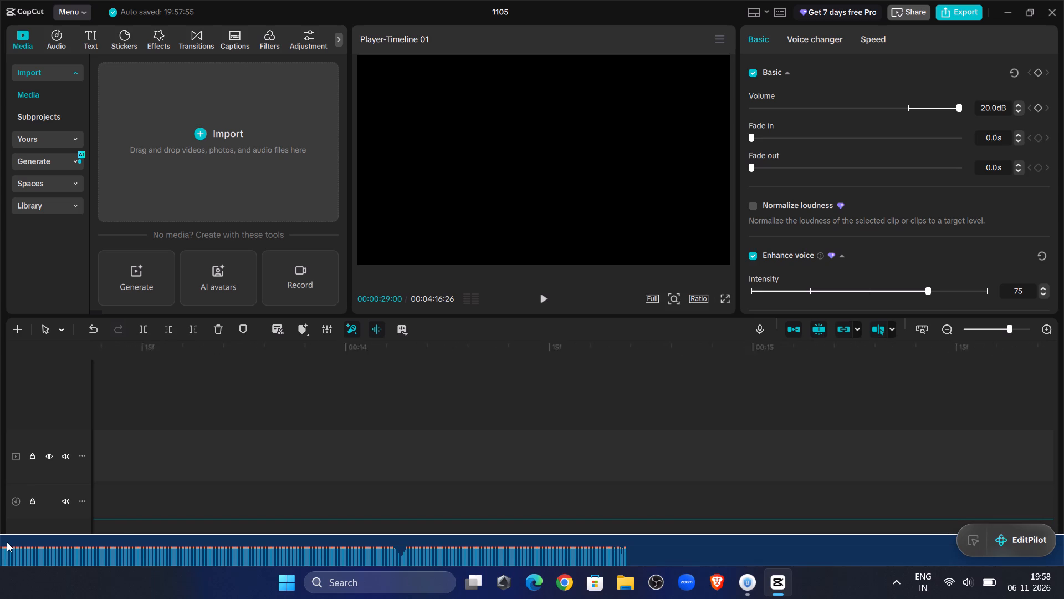
left_click_drag(7, 542, 1063, 523)
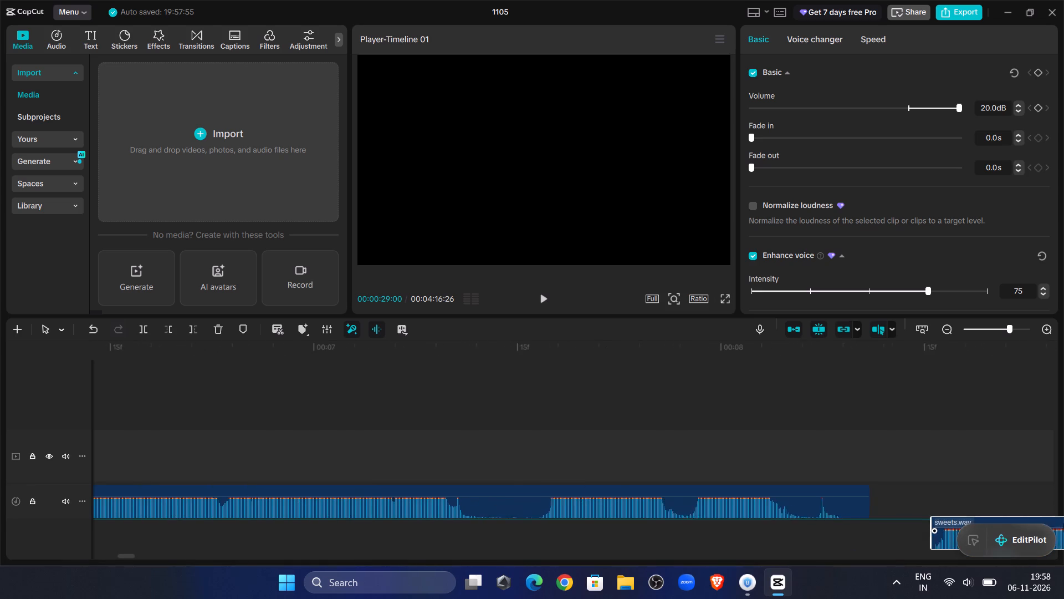
left_click_drag(1063, 523, 852, 495)
Replay the voice from about 00:00:07:05 and again from 00:00:05:23 to check the latest sweets.wav join near 00:00:08:11.
left_click(226, 388)
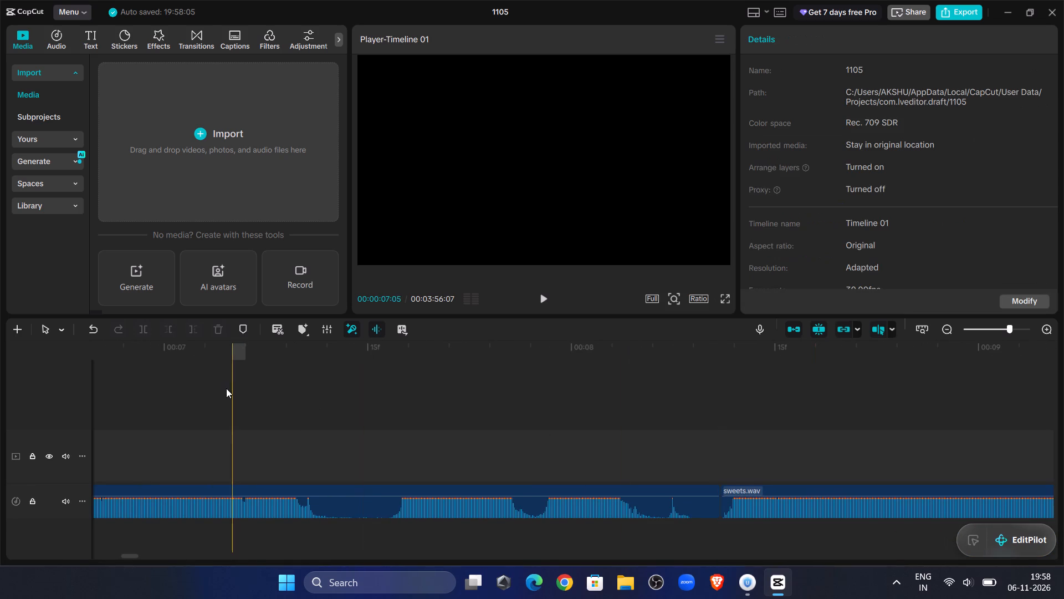
left_click(559, 309)
left_click(548, 303)
left_click(548, 303)
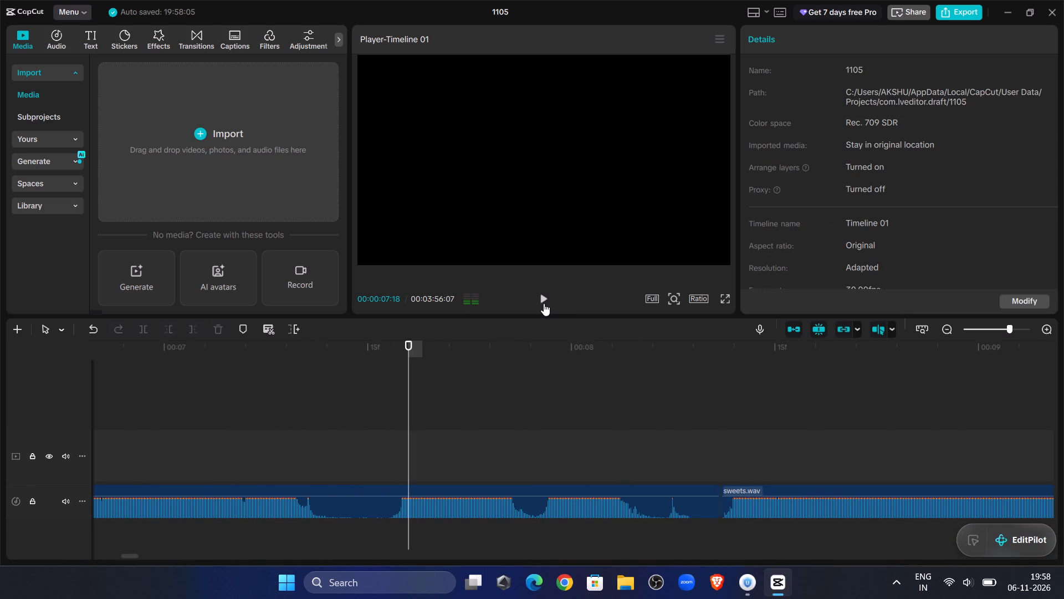
double_click(279, 387)
left_click(273, 386)
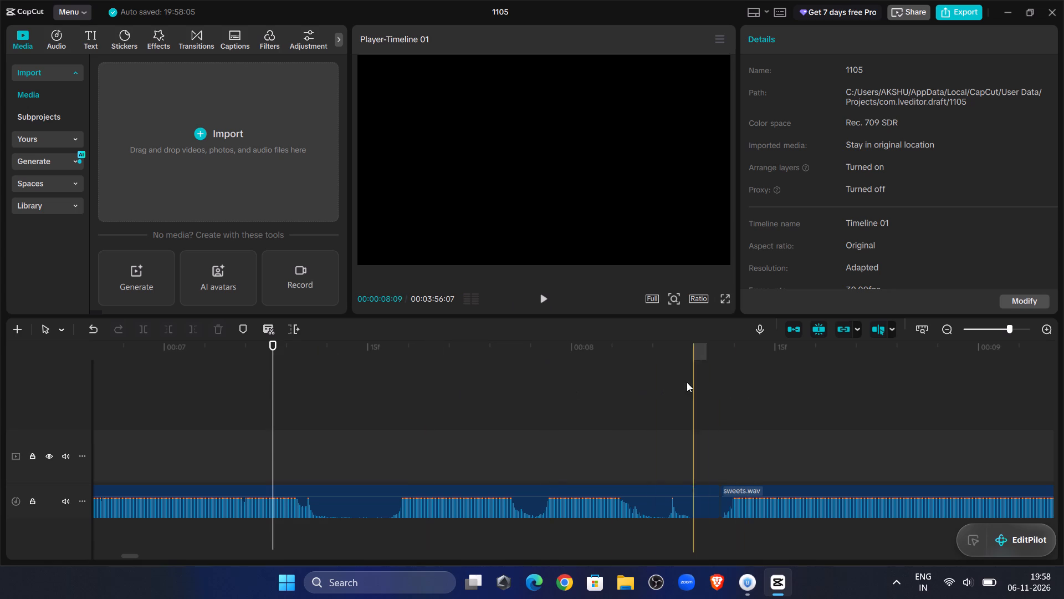
left_click(686, 382)
double_click(549, 304)
left_click(371, 394)
left_click_drag(371, 394, 222, 414)
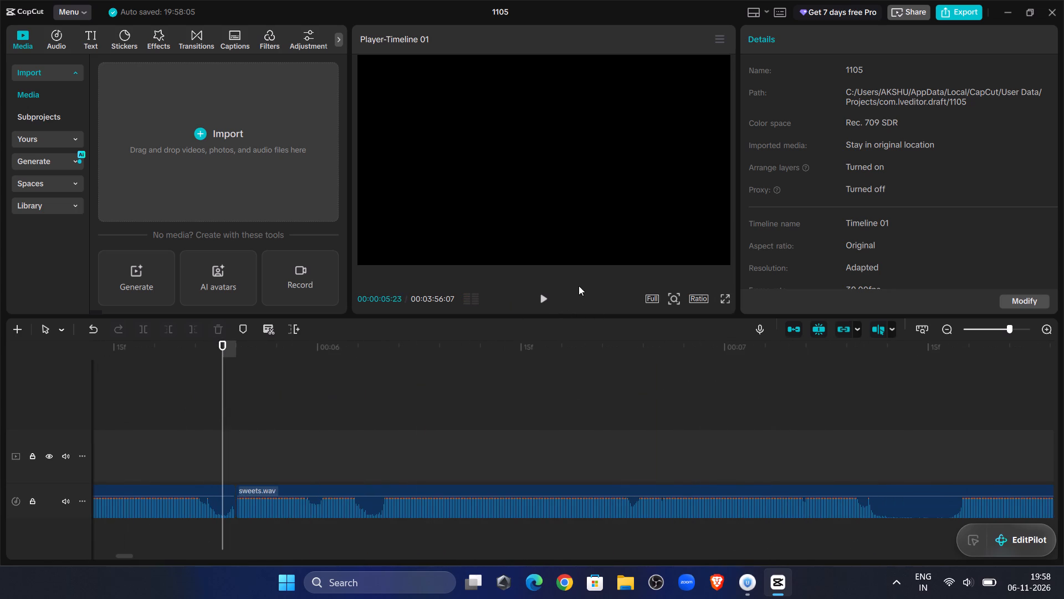
left_click(542, 294)
left_click(542, 294)
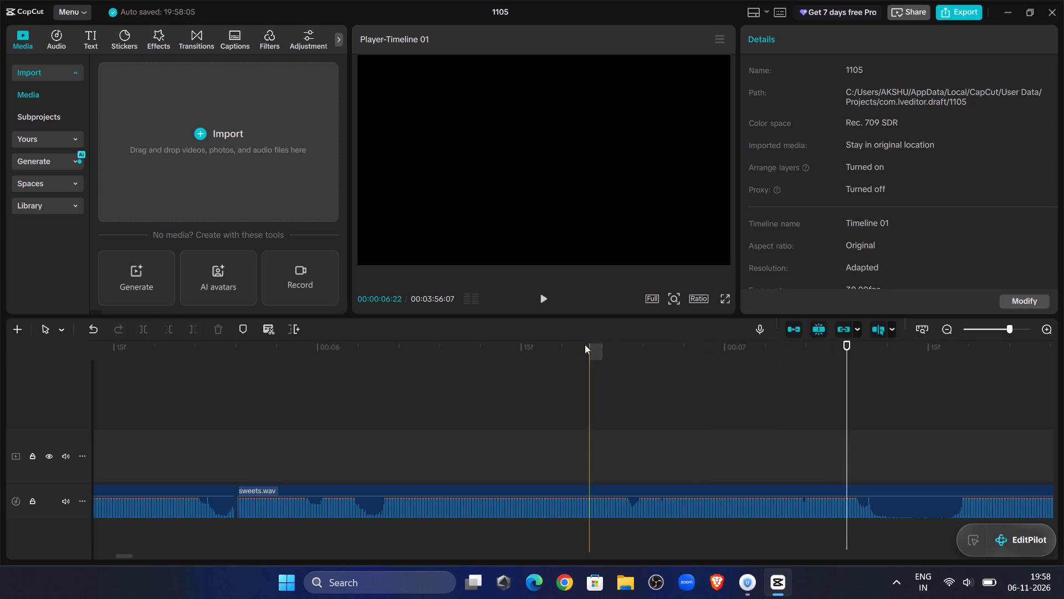
left_click(540, 295)
left_click(540, 295)
left_click(540, 295)
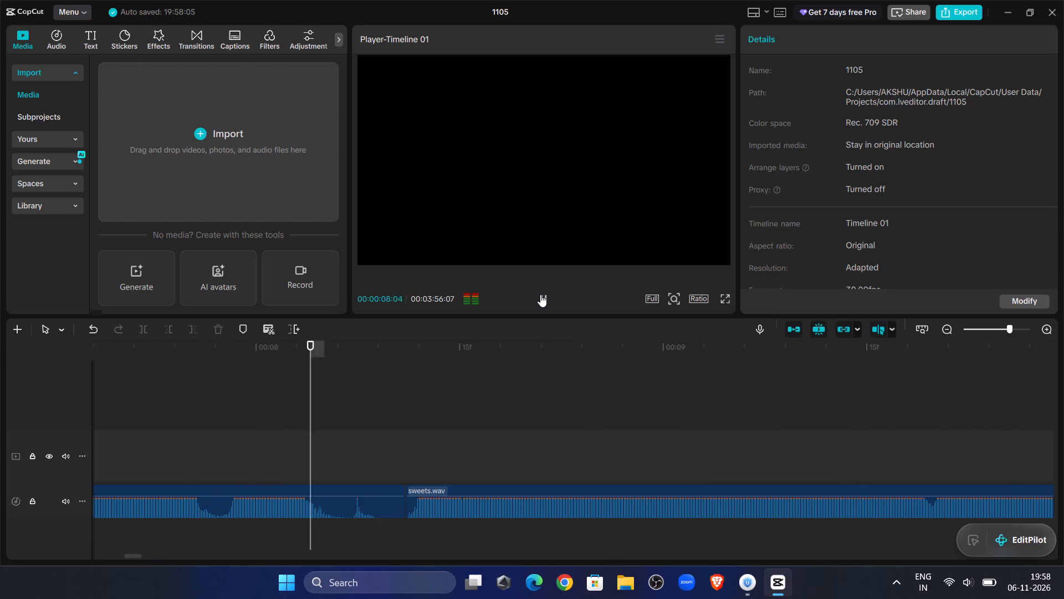
Listen again from about 00:00:04:28 and replay the sixth sweets.wav clip up to the pause around 00:00:07:14.
left_click(638, 393)
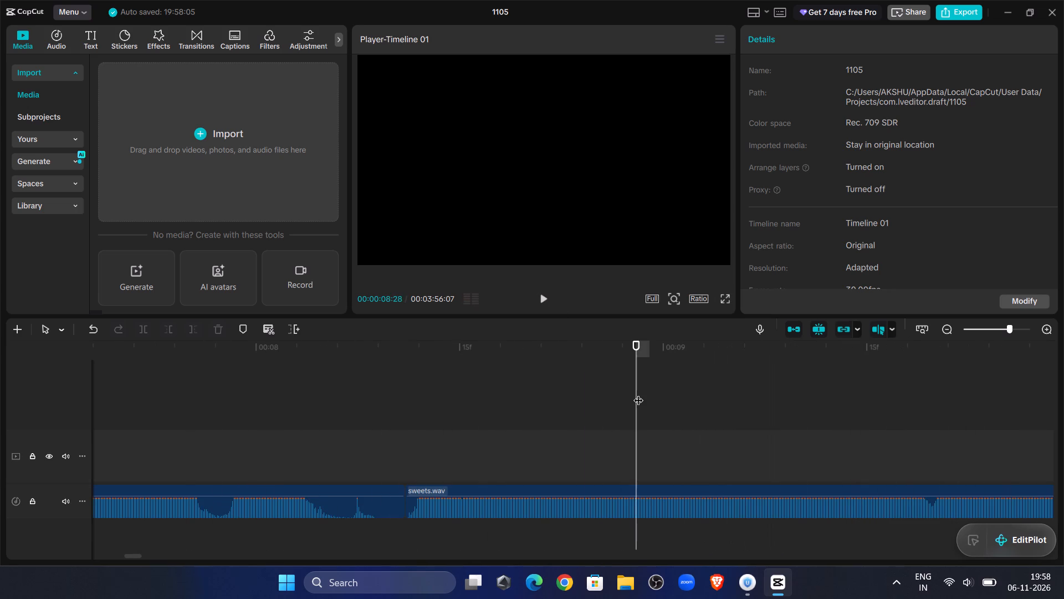
left_click_drag(638, 393, 545, 439)
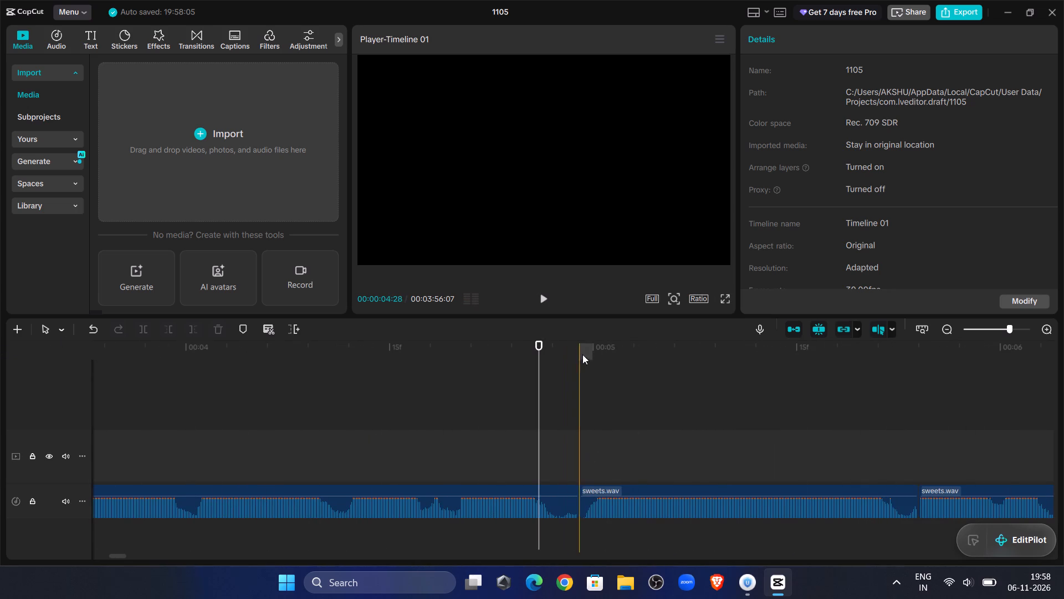
left_click(541, 295)
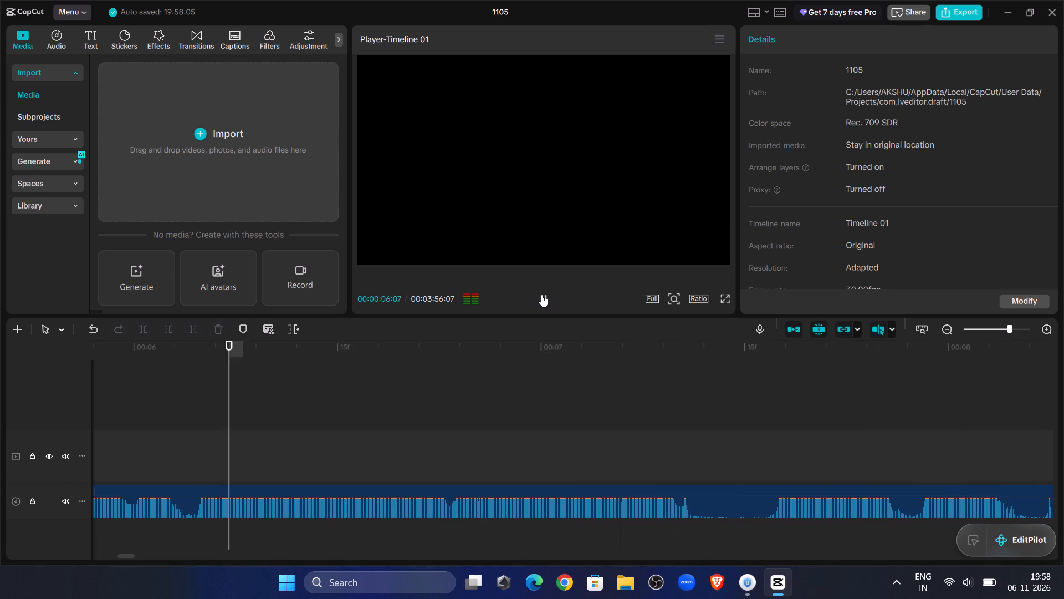
left_click(541, 295)
double_click(541, 295)
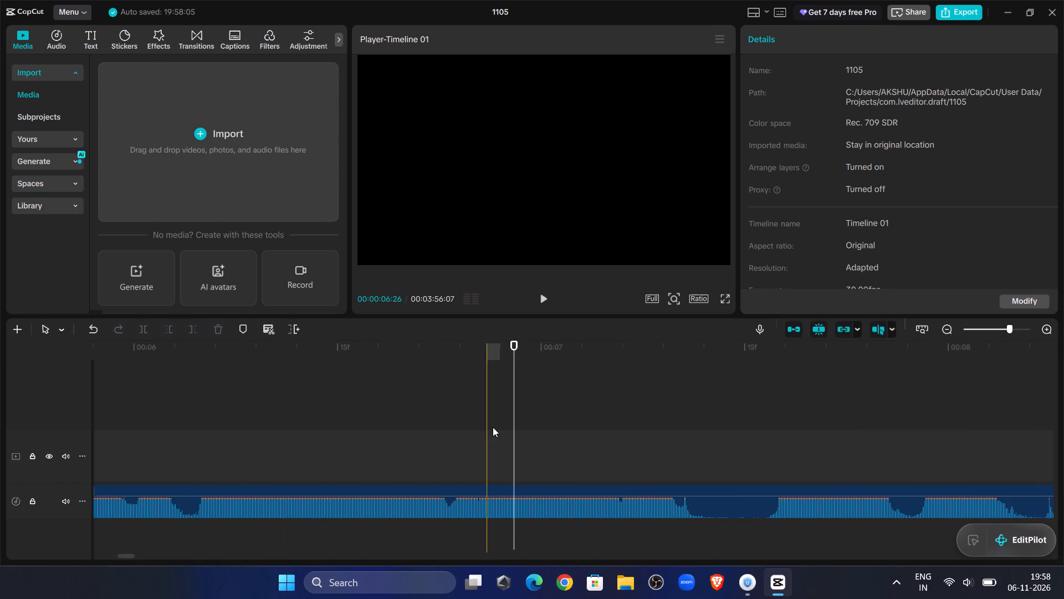
left_click(342, 431)
left_click(538, 291)
left_click(541, 294)
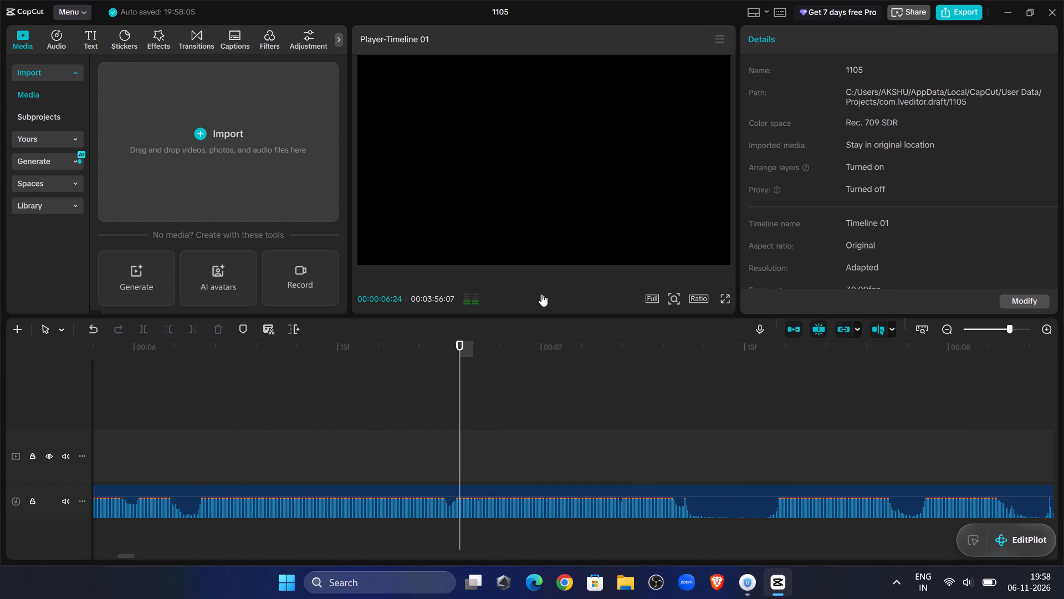
left_click(538, 305)
left_click(538, 305)
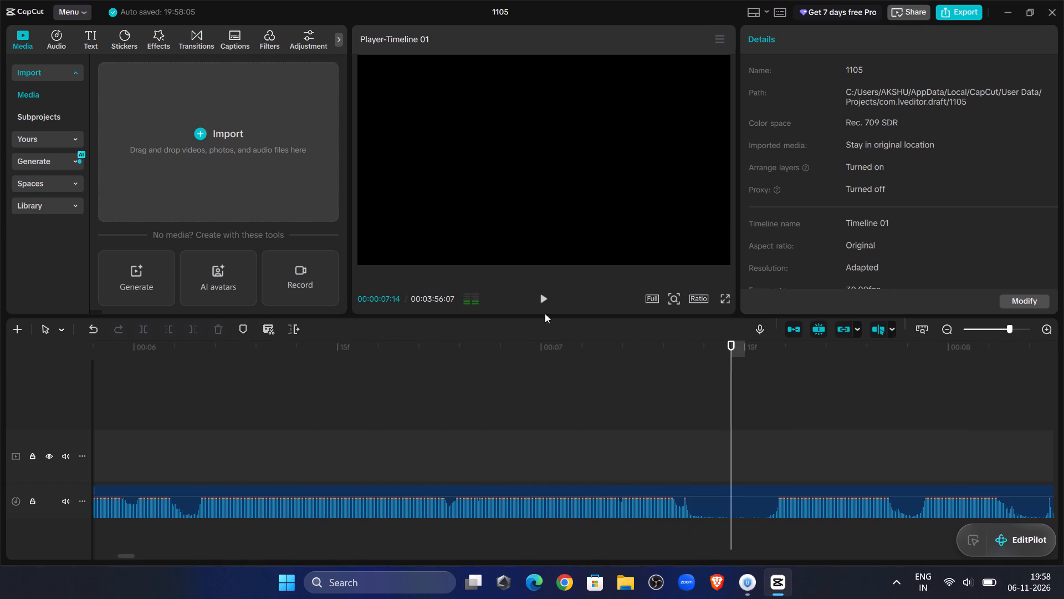
left_click(636, 514)
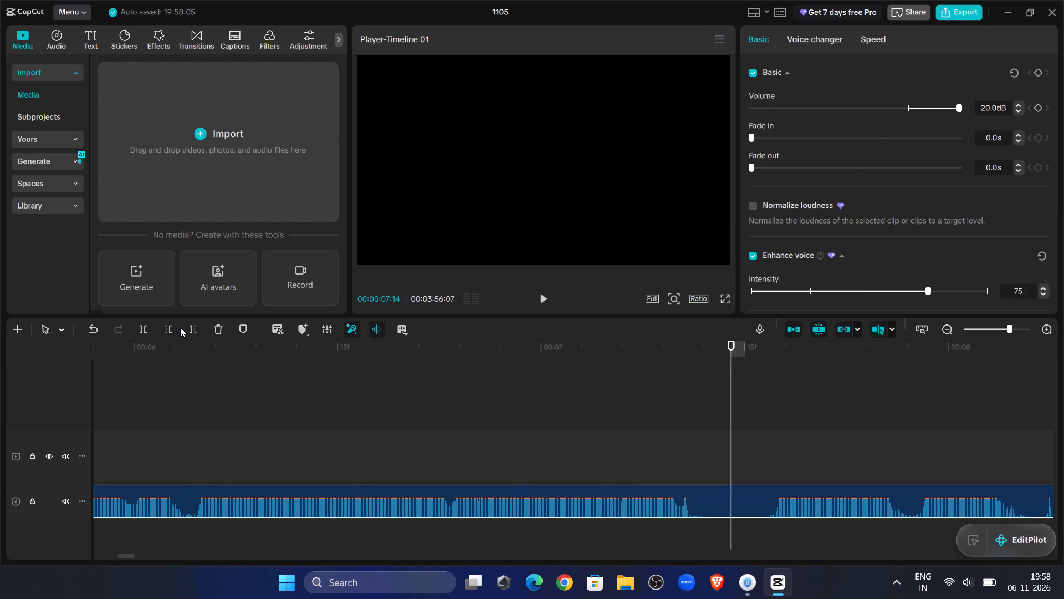
Play onward, trim the last sweets.wav clip's beginning up to about 00:00:09:20, and place the clip against the end of the sixth.
left_click(545, 301)
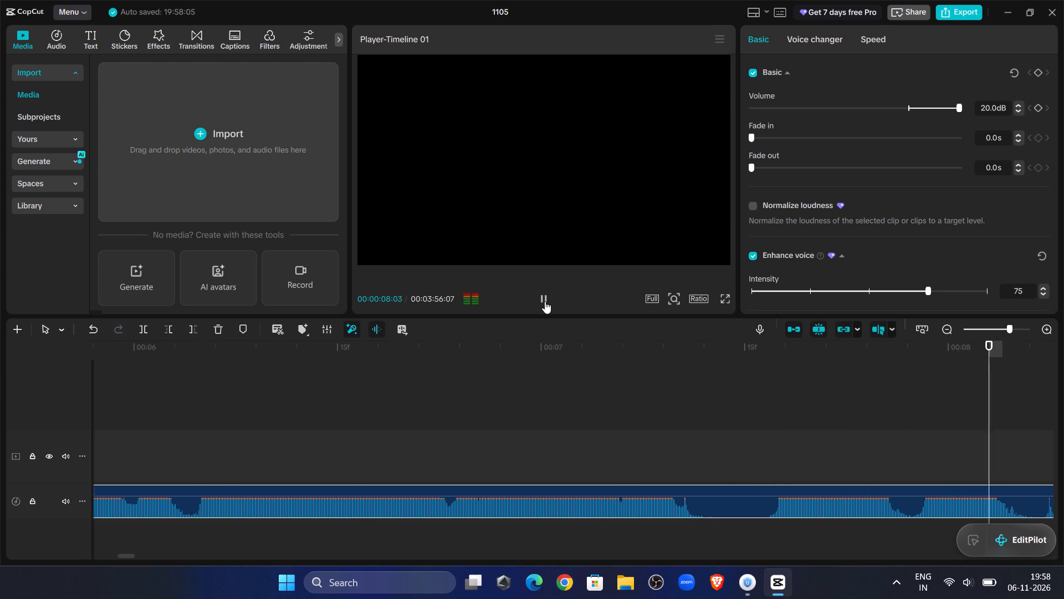
left_click(546, 303)
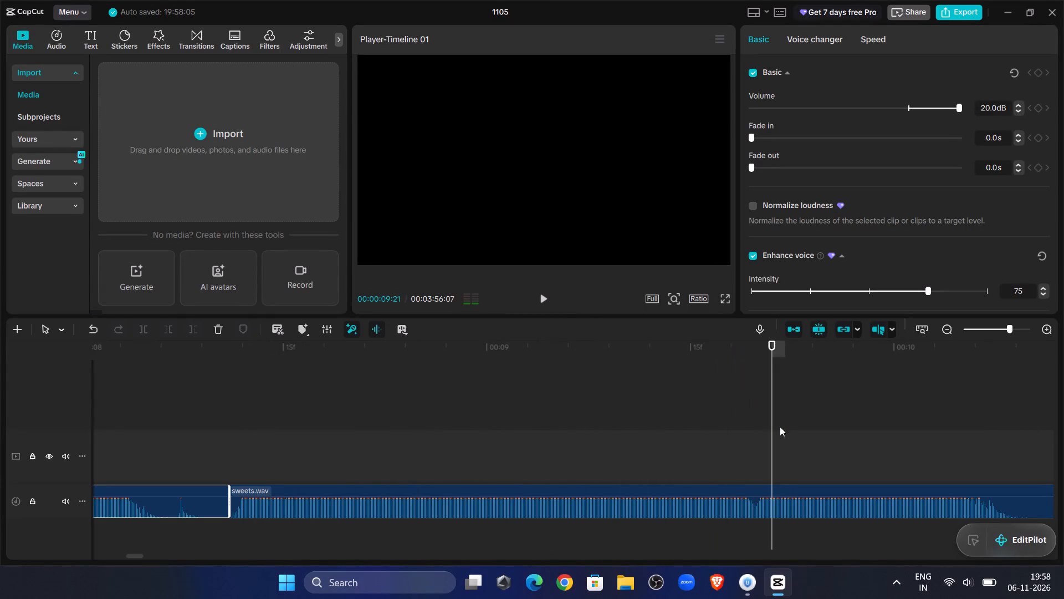
left_click(755, 420)
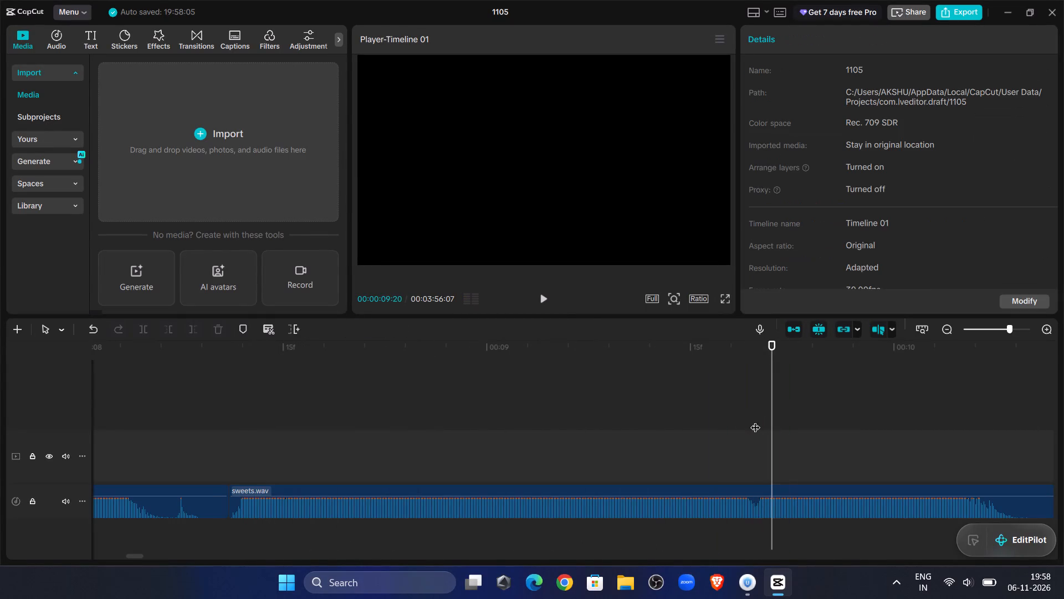
left_click(746, 501)
left_click(162, 331)
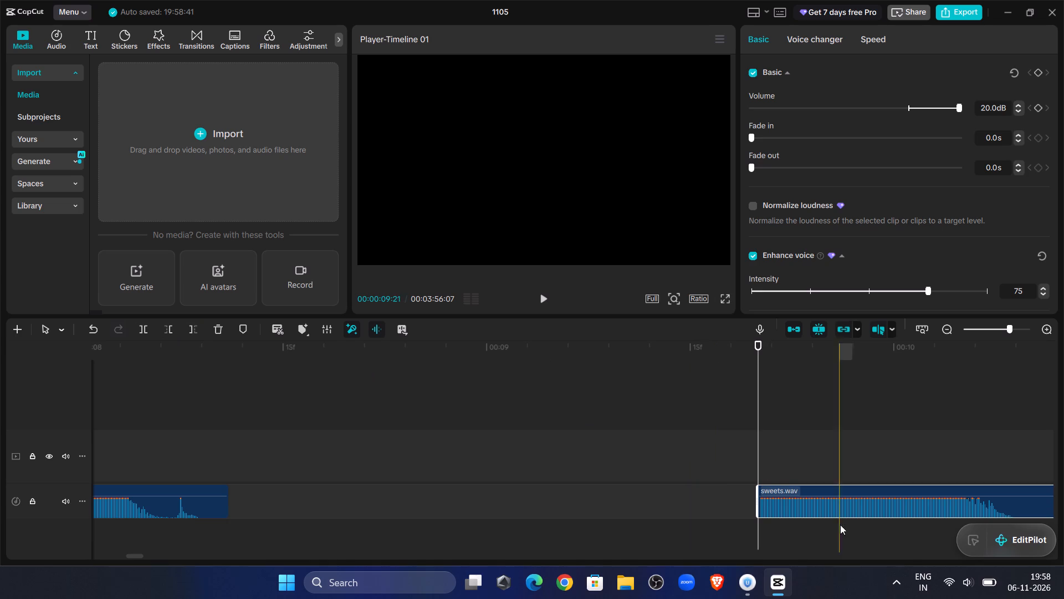
left_click_drag(828, 491, 269, 497)
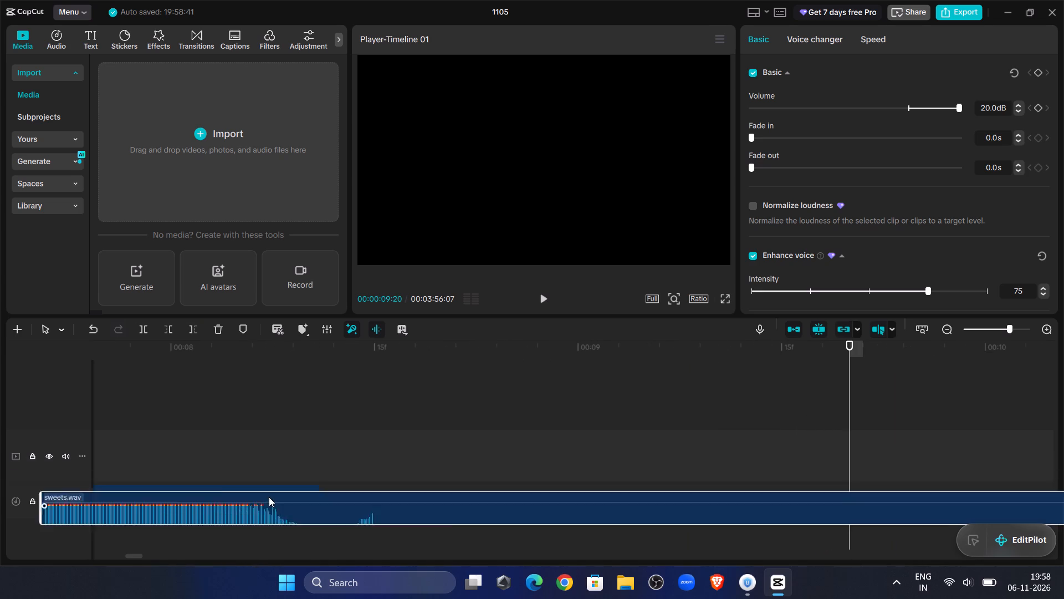
left_click_drag(269, 497, 392, 500)
left_click(203, 331)
left_click(209, 367)
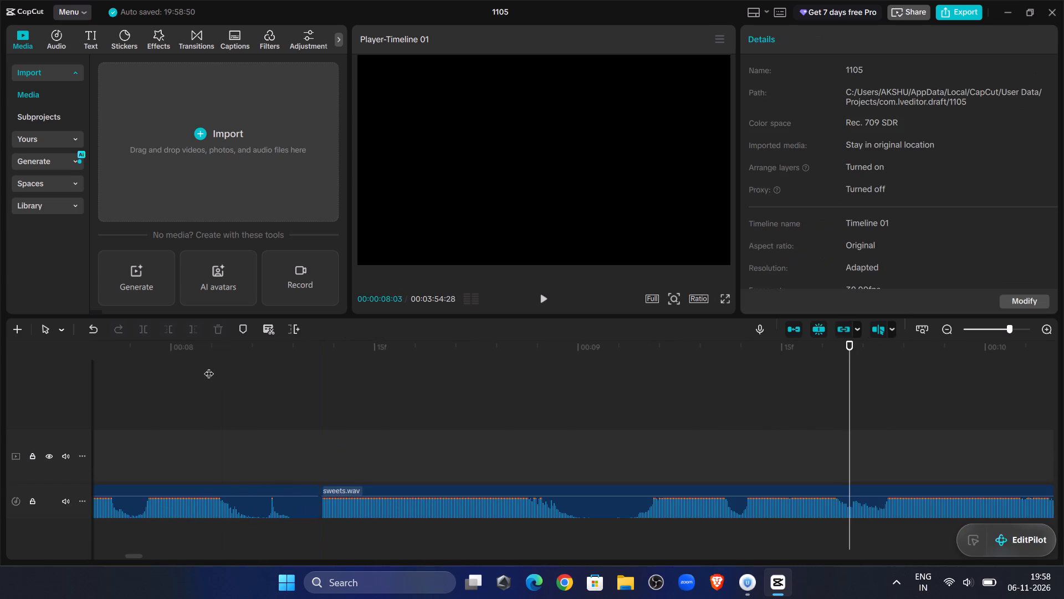
Replay the sixth sweets.wav clip from about 00:00:06:06 and split it in the pause at about 00:00:07:13.
left_click_drag(209, 367, 519, 406)
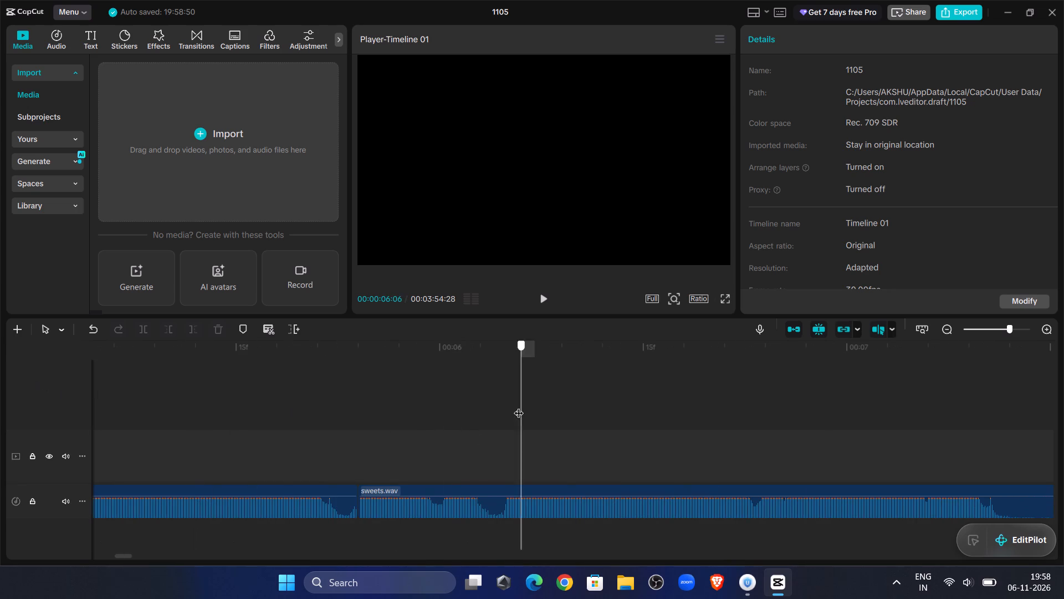
left_click_drag(519, 406, 566, 411)
left_click(543, 302)
left_click(544, 302)
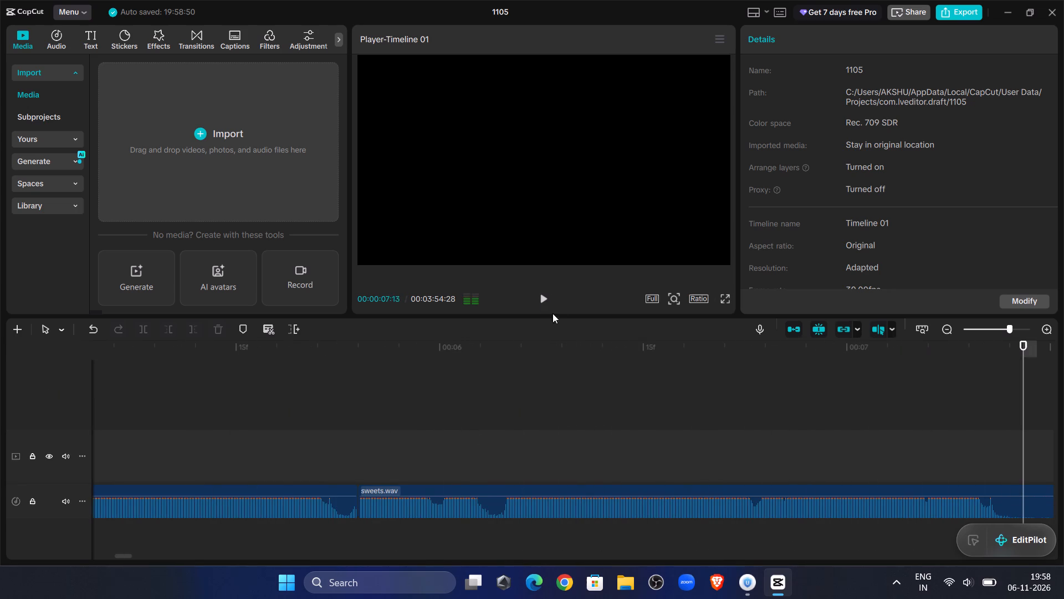
left_click(999, 328)
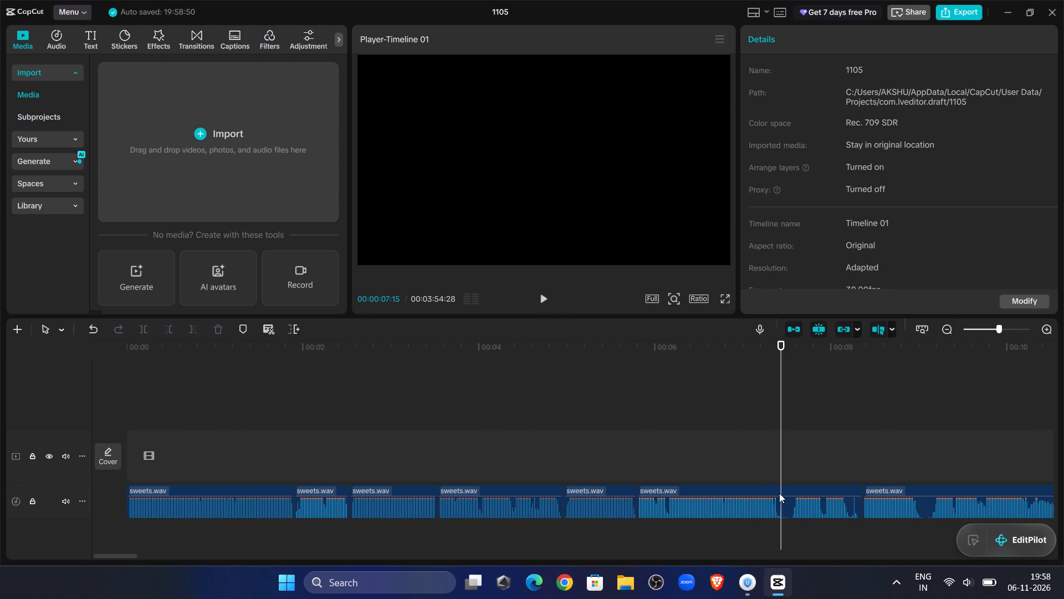
left_click(779, 494)
left_click(142, 329)
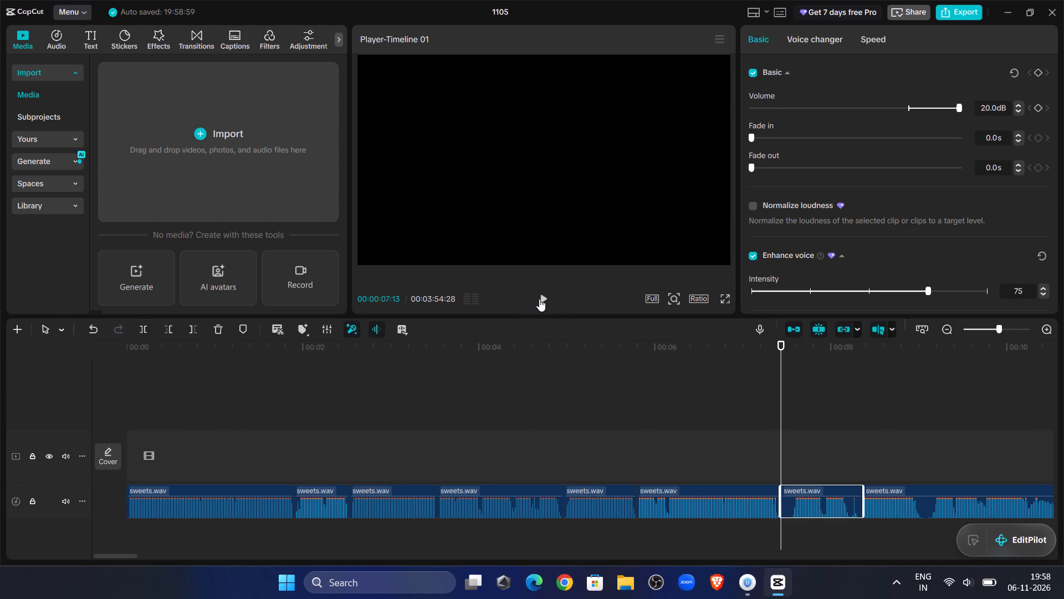
Trim the new seventh sweets.wav clip's beginning up to about 00:00:07:17 and place the clip against the end of the sixth.
double_click(539, 299)
left_click(169, 327)
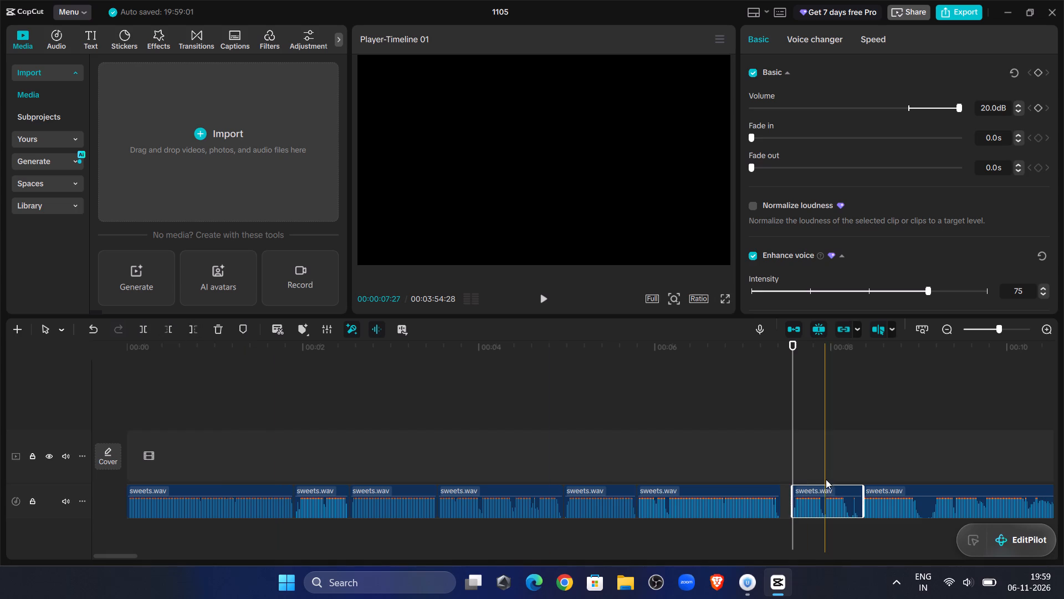
left_click_drag(819, 492, 806, 497)
Play from 00:00:06:23, trim the seventh sweets.wav clip's end back to 00:00:08:03, and place the last clip against it.
left_click(722, 419)
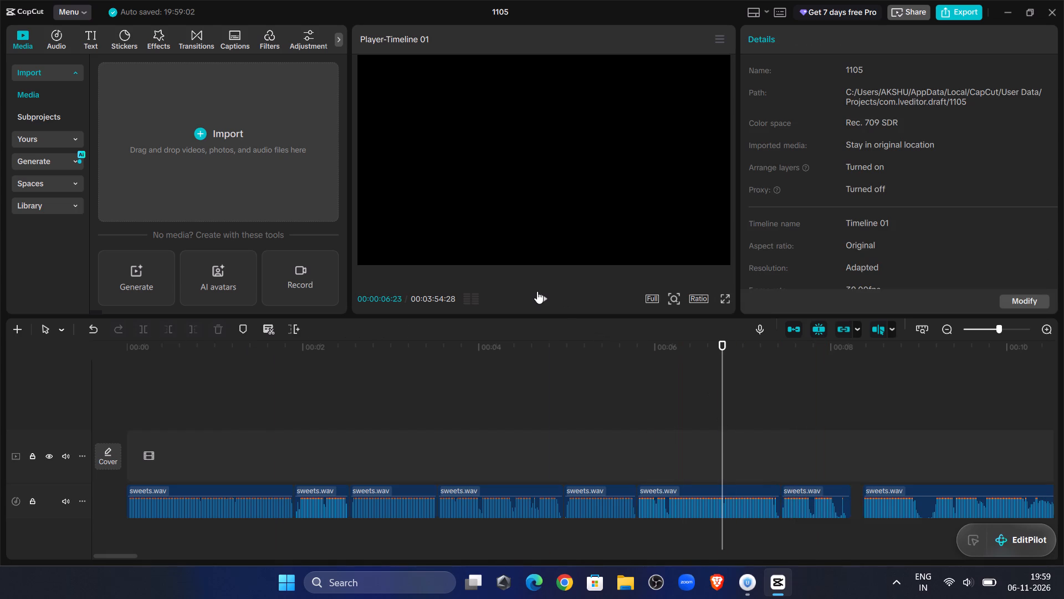
left_click(537, 291)
left_click(537, 291)
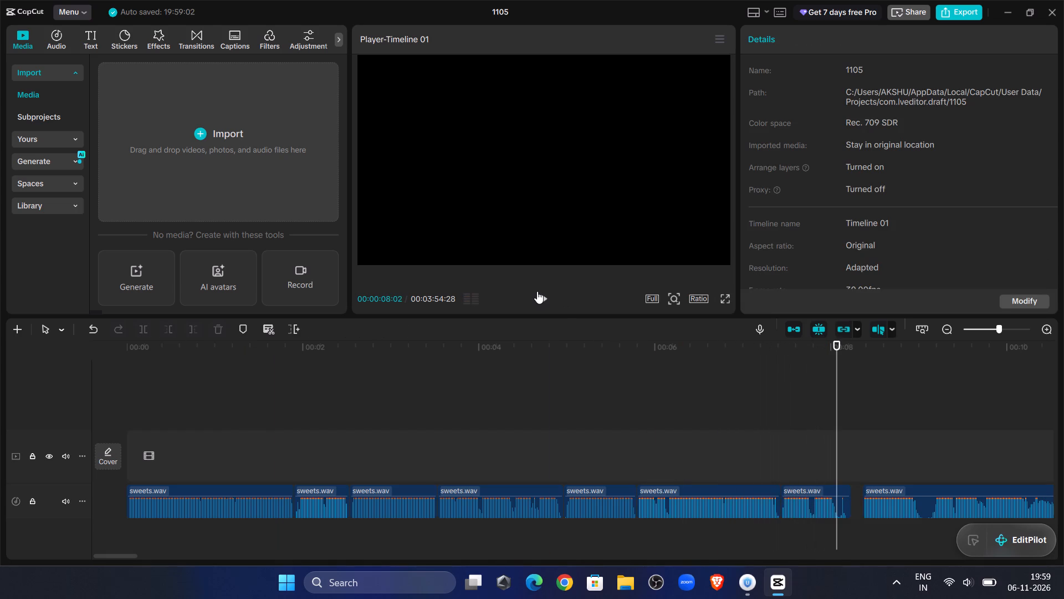
left_click(839, 415)
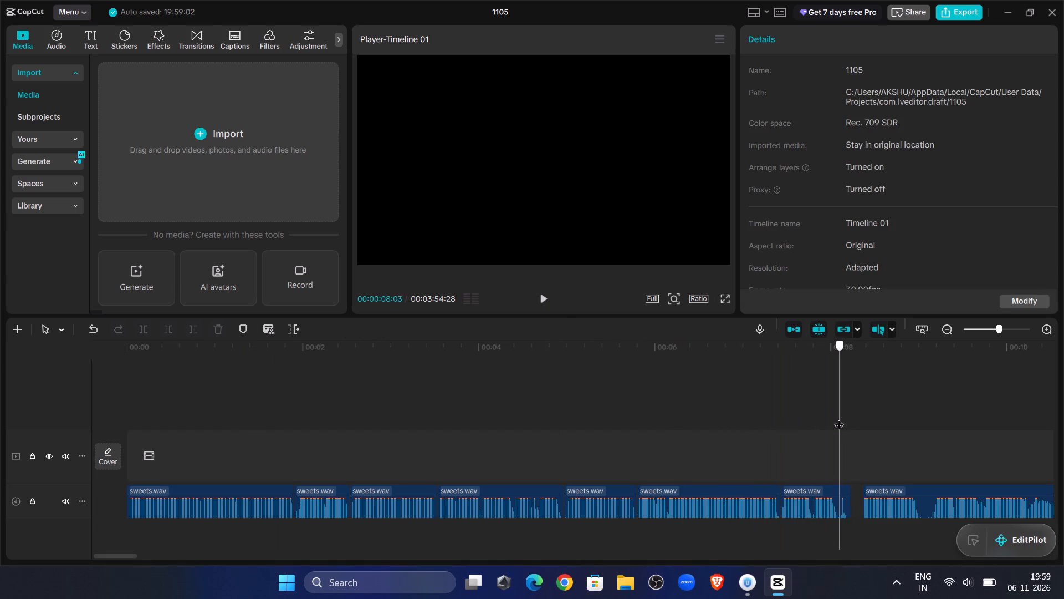
left_click(796, 501)
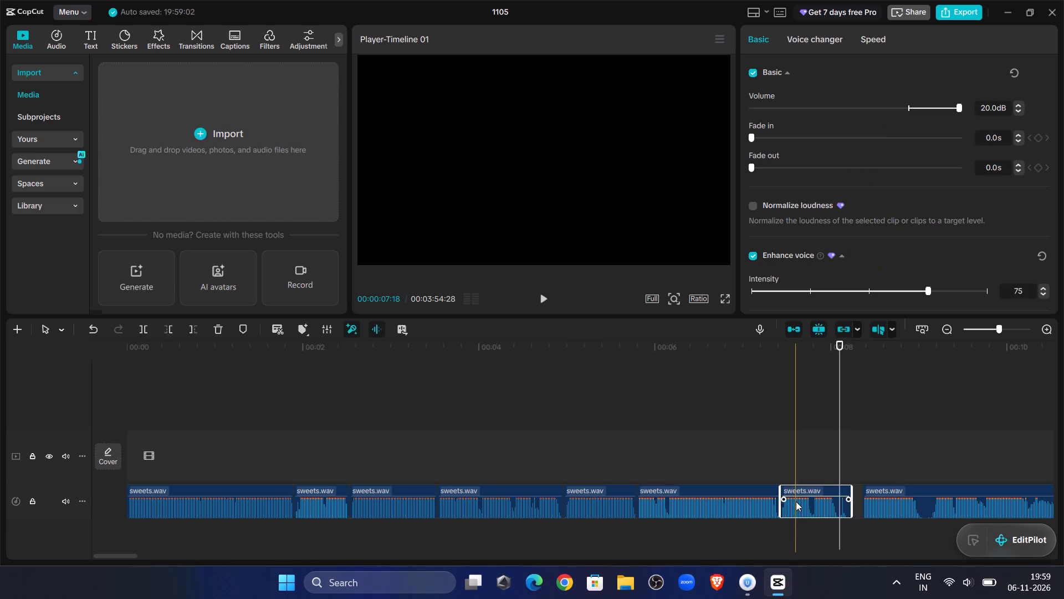
left_click(192, 334)
left_click(891, 488)
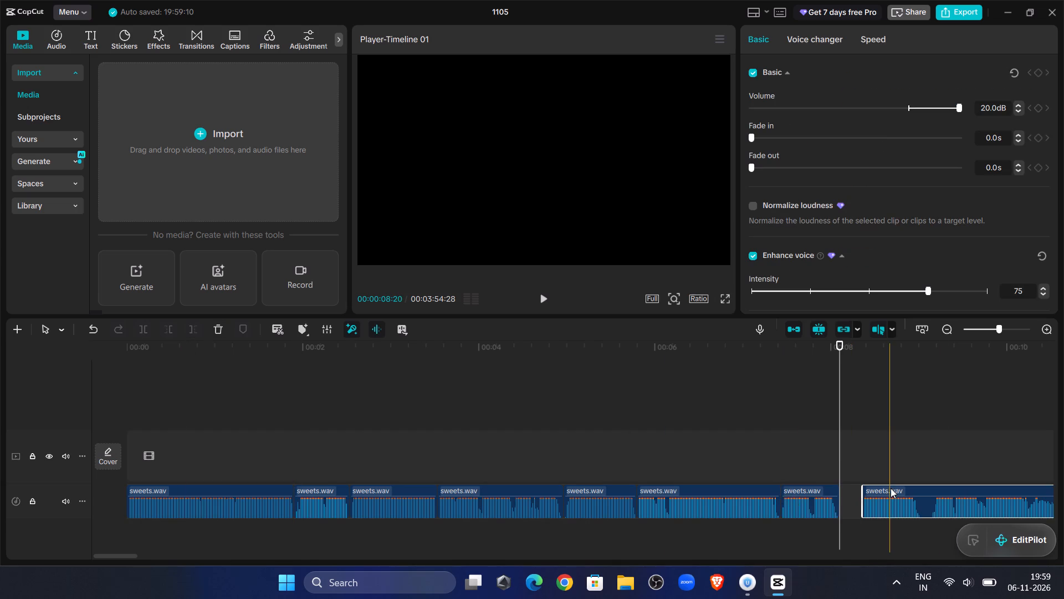
left_click_drag(891, 488, 863, 496)
Play from 00:00:07:06 across the sixth join and shift the last sweets.wav clip about two frames later after the seventh.
left_click(760, 382)
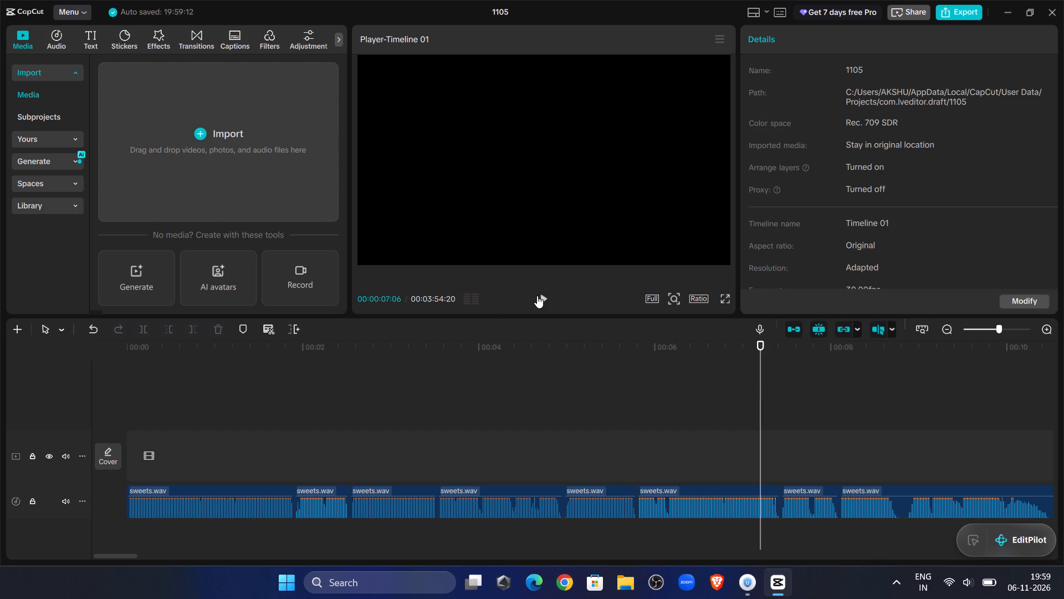
left_click(539, 296)
left_click(792, 431)
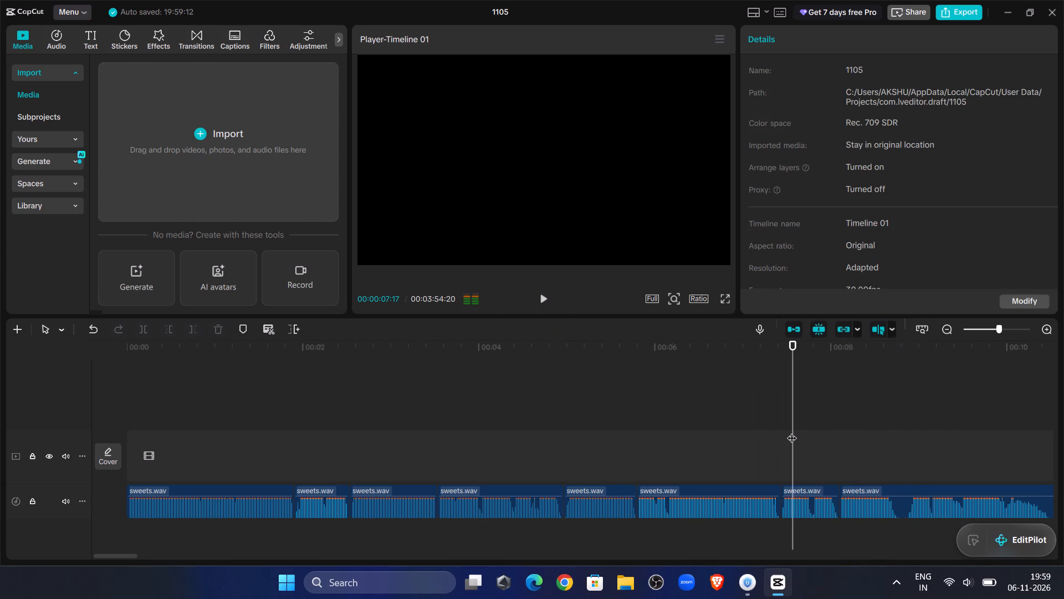
left_click(851, 483)
left_click(857, 487)
left_click_drag(857, 487, 876, 492)
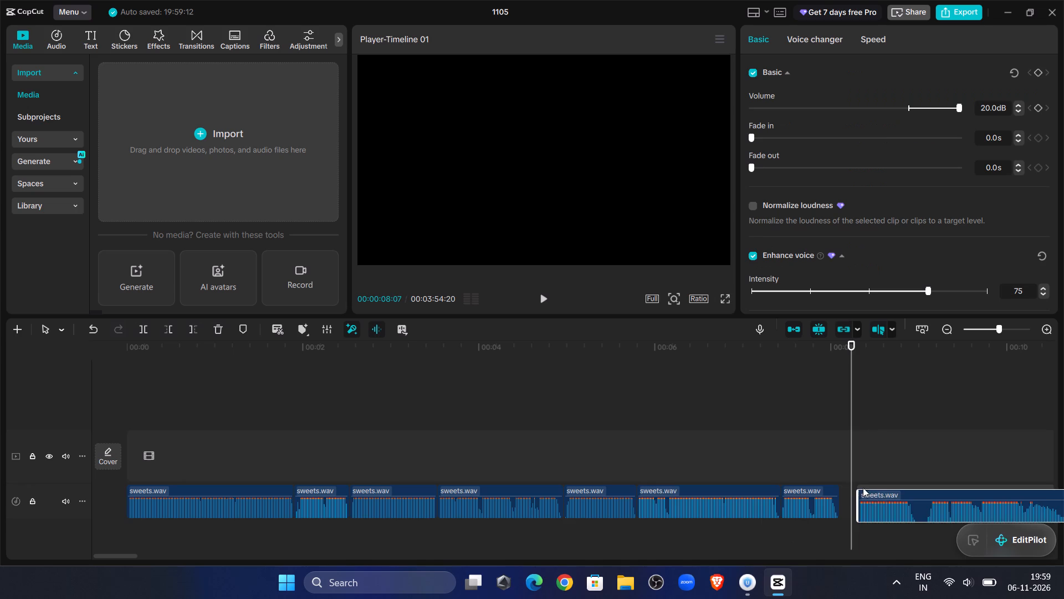
left_click(856, 488)
left_click_drag(869, 491, 863, 491)
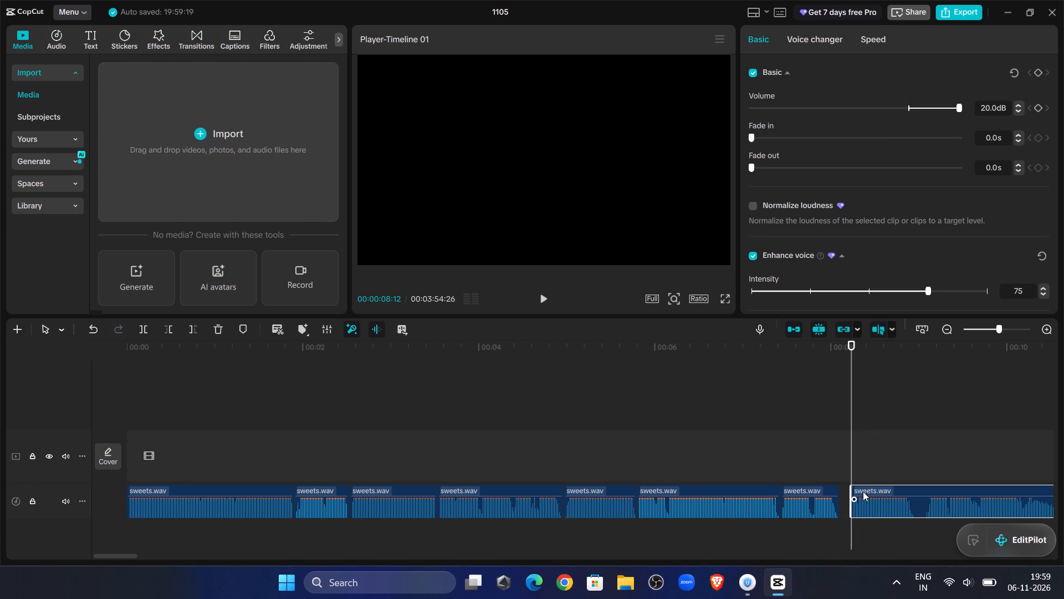
left_click_drag(863, 491, 858, 491)
Play from 00:00:07:06 across the seventh join and extend the last sweets.wav clip's beginning by one second, keeping it against the seventh clip.
left_click(761, 409)
left_click(542, 295)
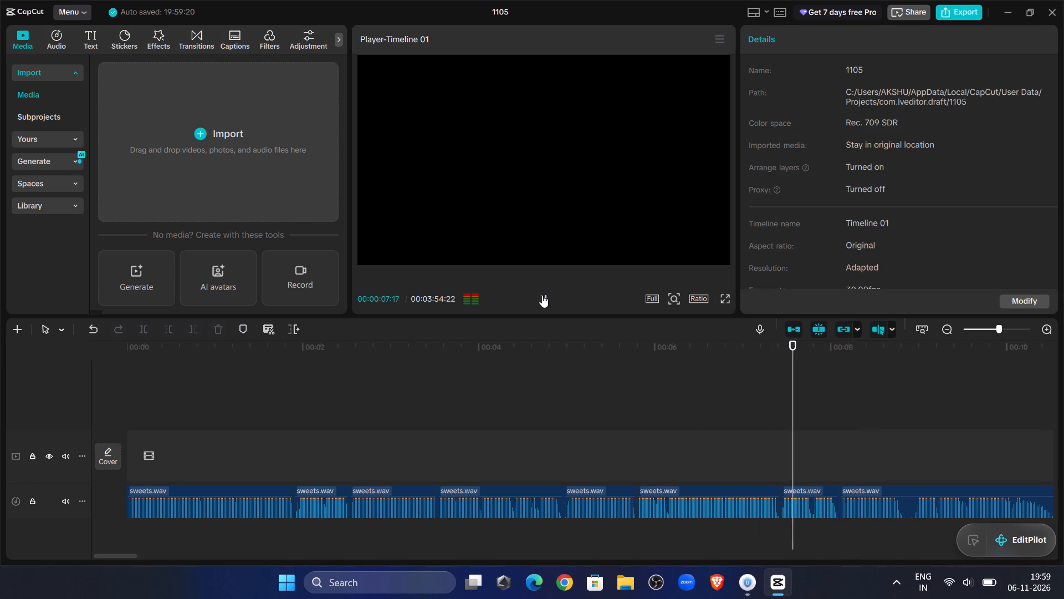
left_click(777, 408)
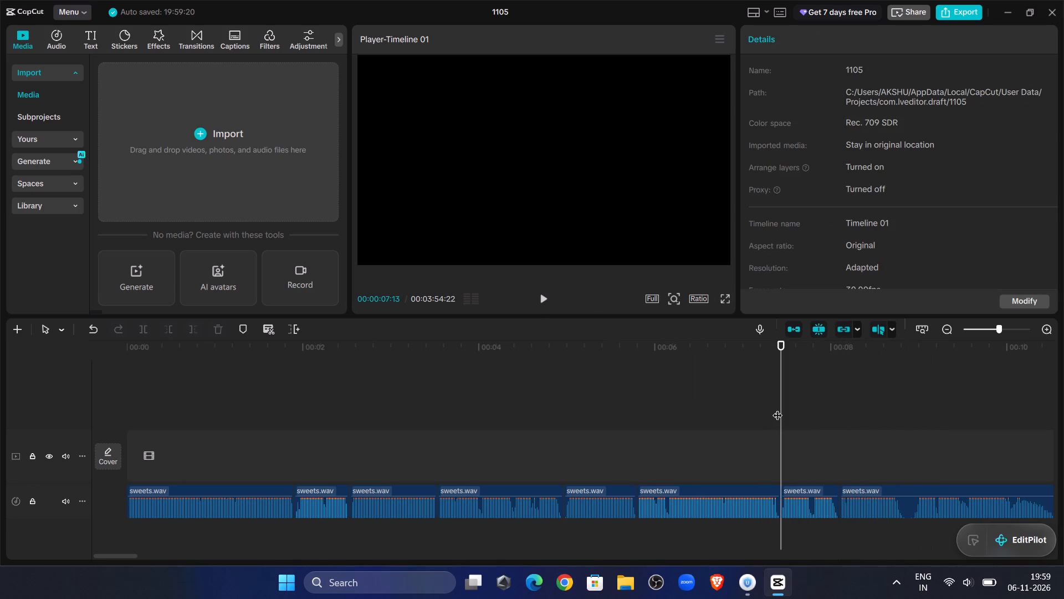
left_click(858, 488)
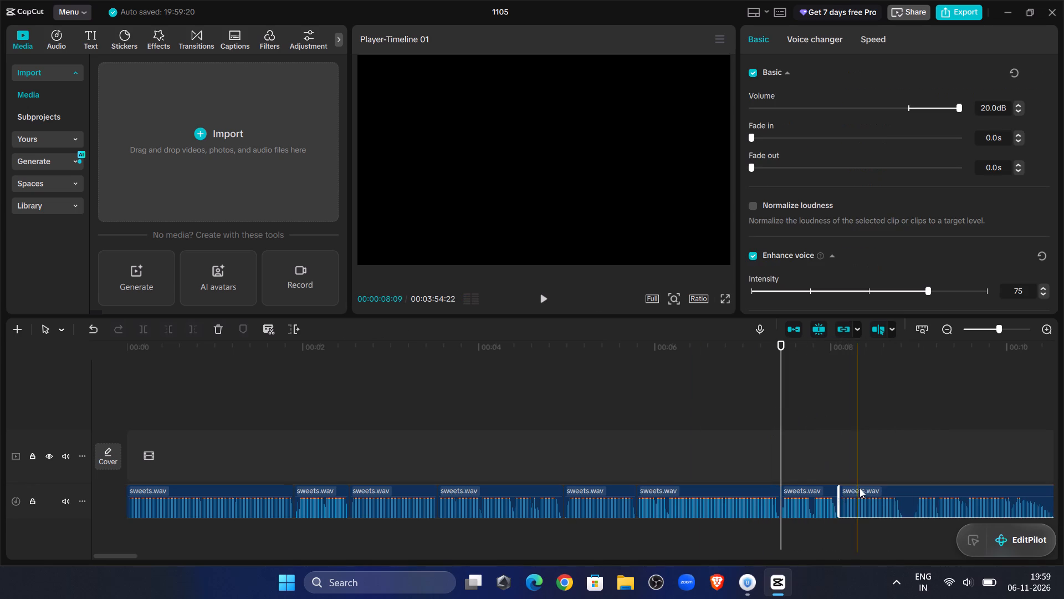
left_click_drag(860, 488, 948, 494)
left_click_drag(926, 490, 786, 470)
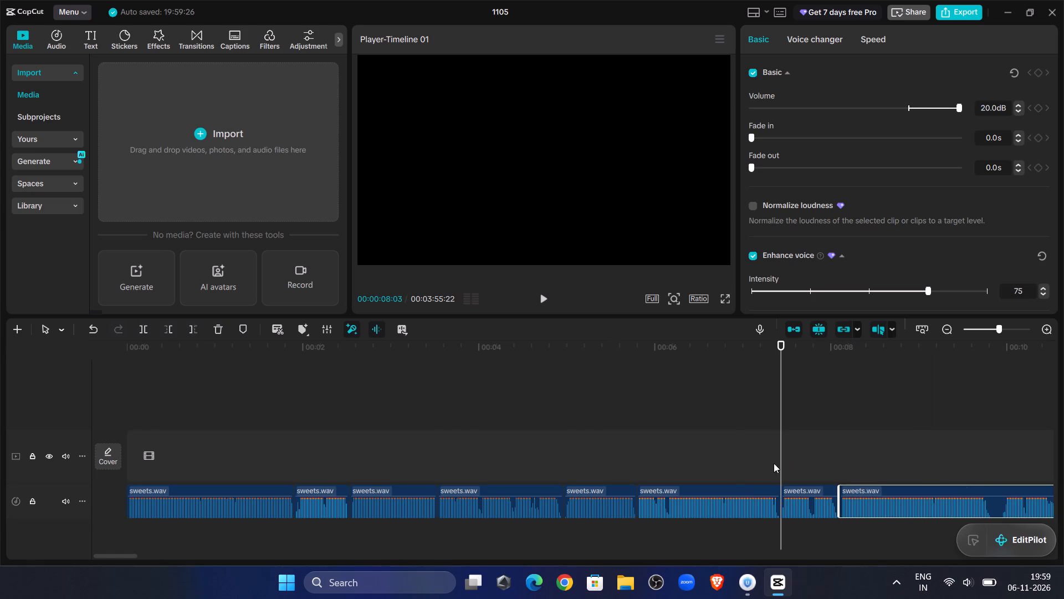
Replay the seventh join, move the last sweets.wav clip onto a separate audio track, and extend its beginning back to about 00:00:07:20.
left_click(554, 293)
left_click(542, 298)
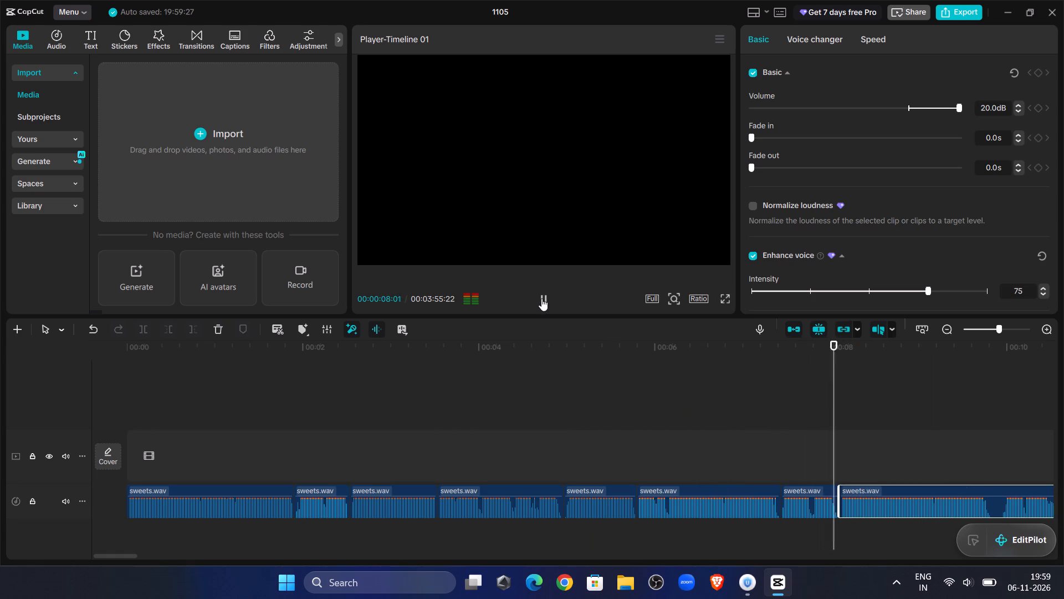
left_click(536, 298)
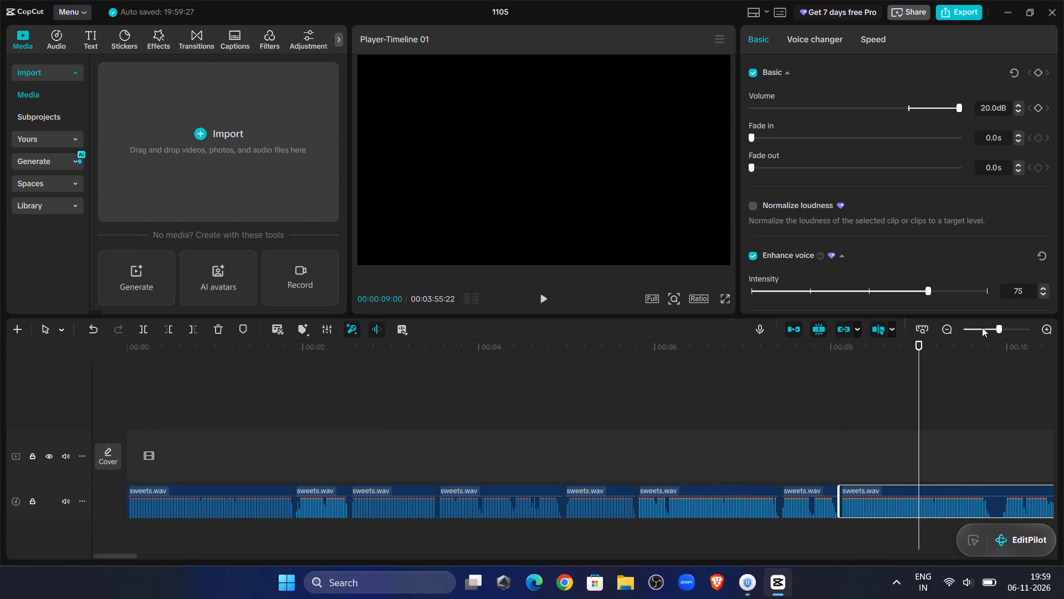
left_click(981, 327)
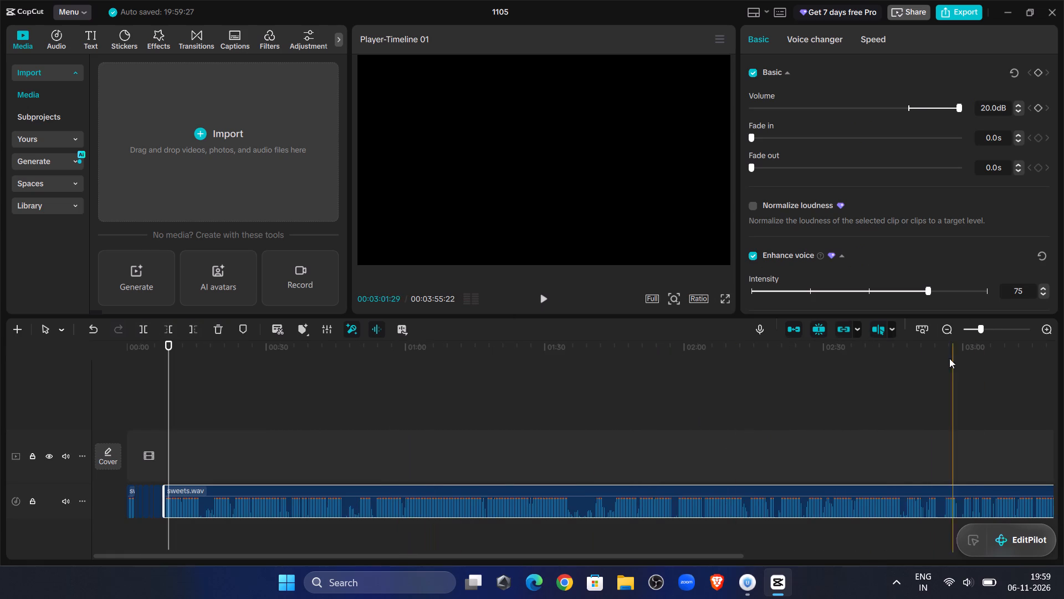
left_click(1001, 329)
left_click_drag(365, 485, 974, 492)
left_click_drag(815, 488, 1063, 484)
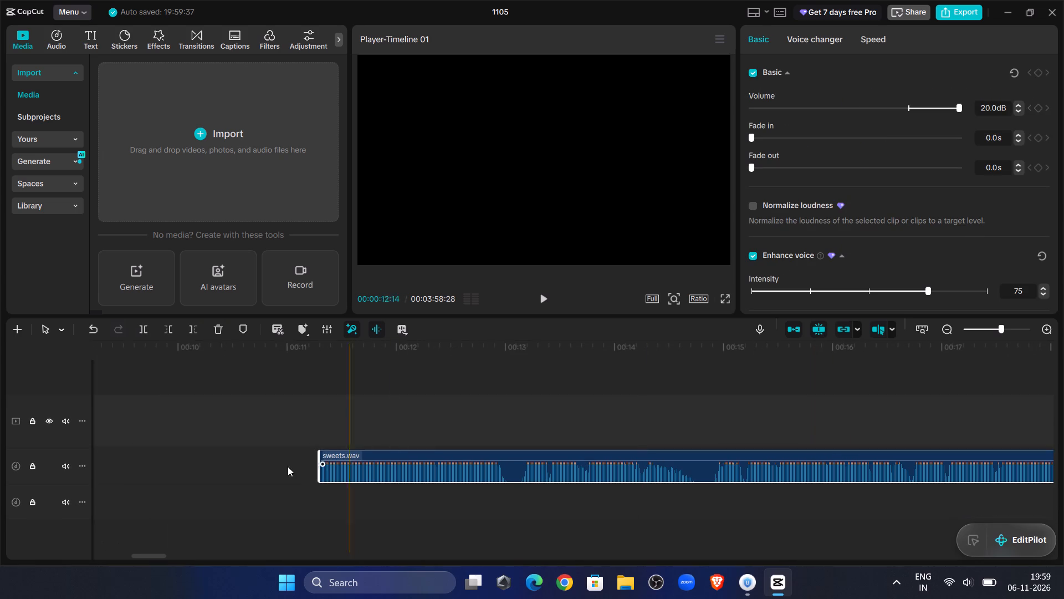
left_click_drag(320, 458, 88, 420)
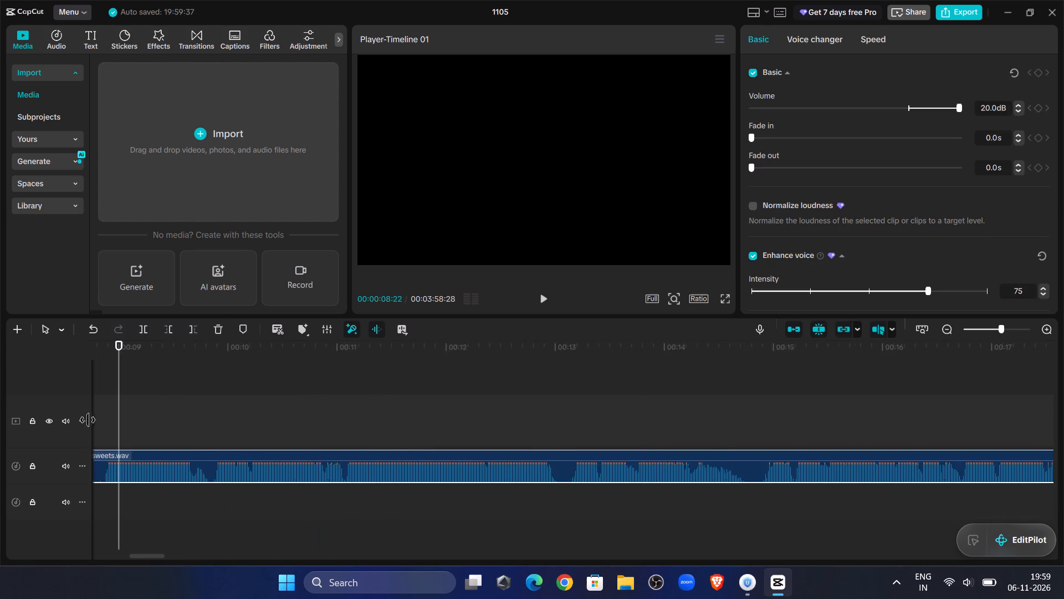
left_click_drag(88, 420, 85, 421)
Play the extended sweets.wav clip and trim its beginning up to 00:00:09:25.
left_click(122, 386)
left_click(552, 301)
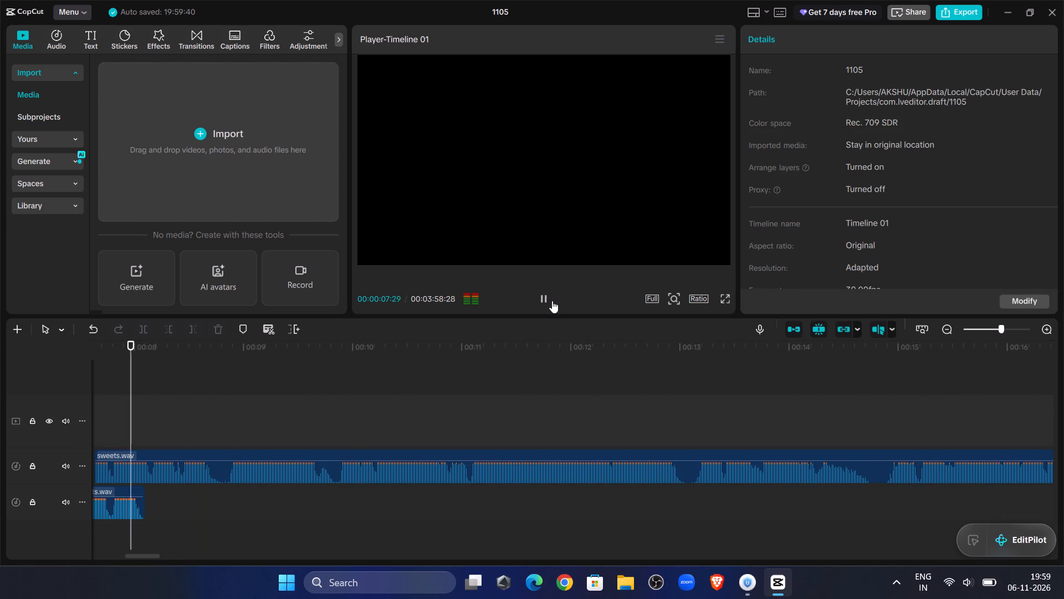
left_click(529, 291)
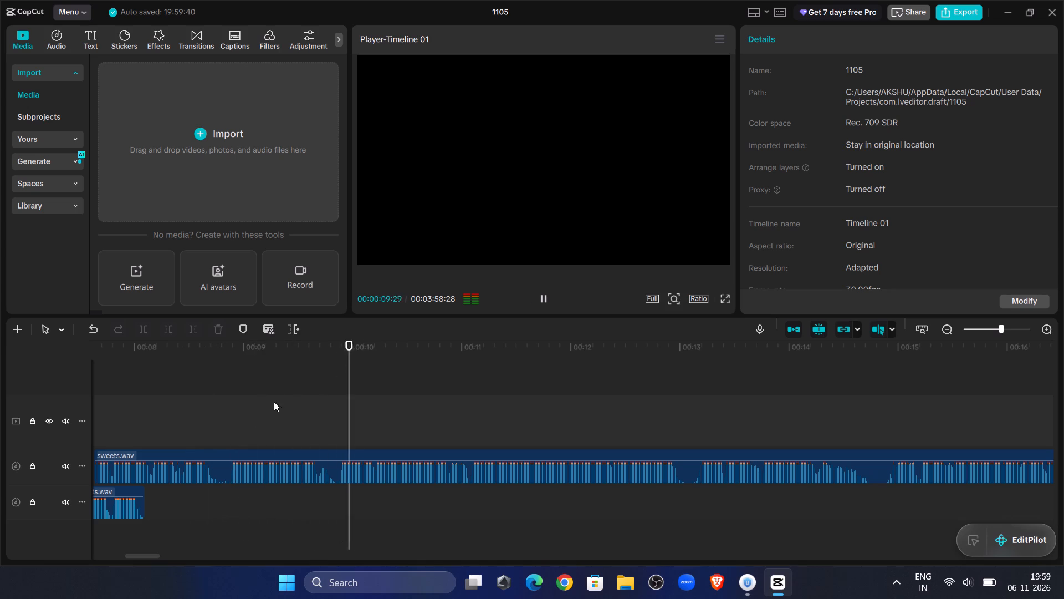
left_click(322, 399)
left_click_drag(323, 399, 335, 410)
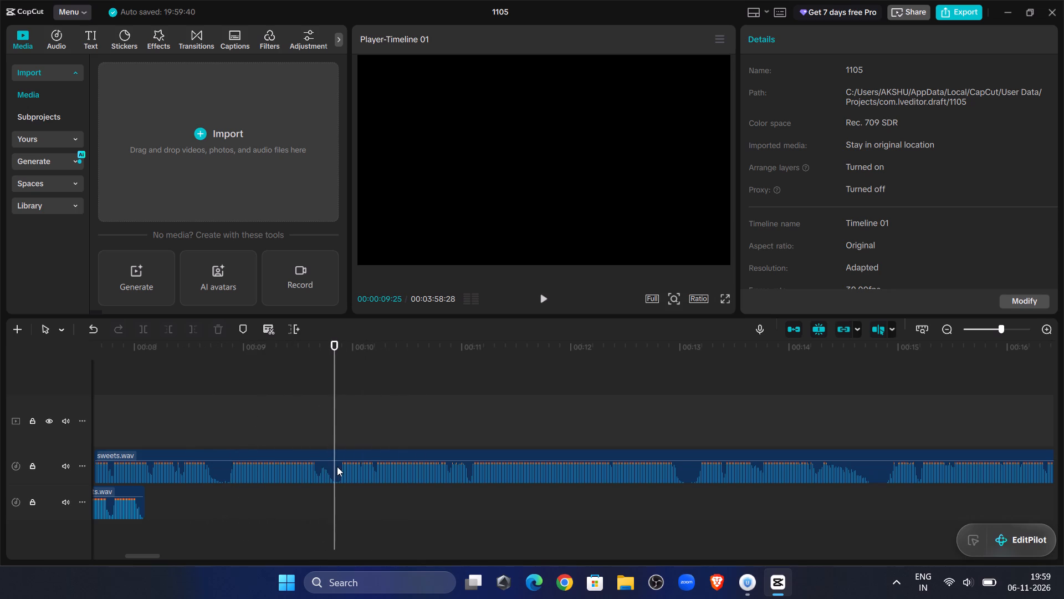
left_click(337, 468)
left_click(175, 329)
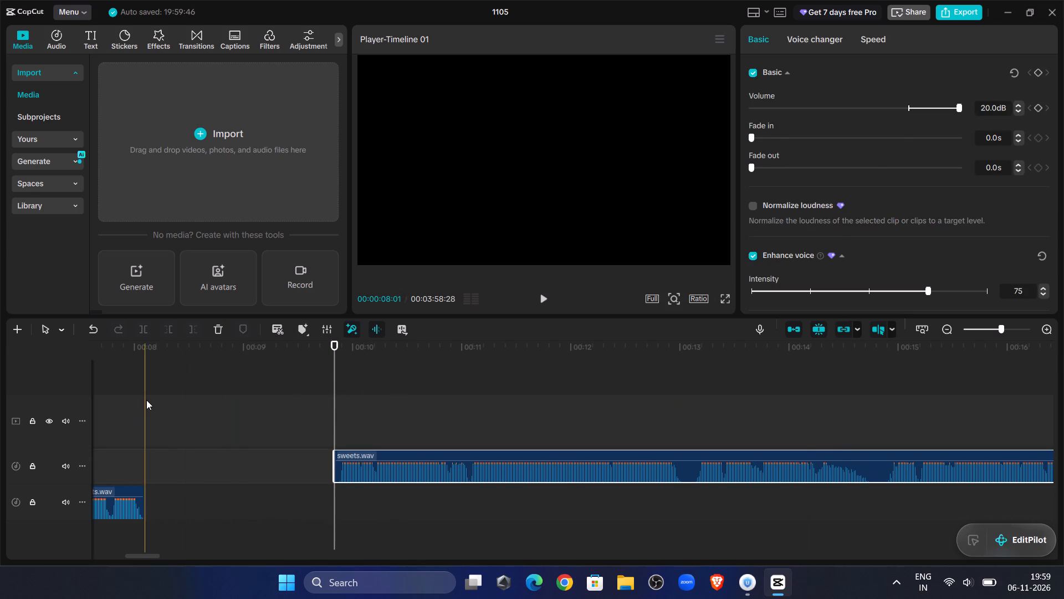
Listen to the earlier sweets.wav clips and the start of the trimmed last clip to compare their wording.
left_click(146, 399)
left_click_drag(146, 399, 362, 419)
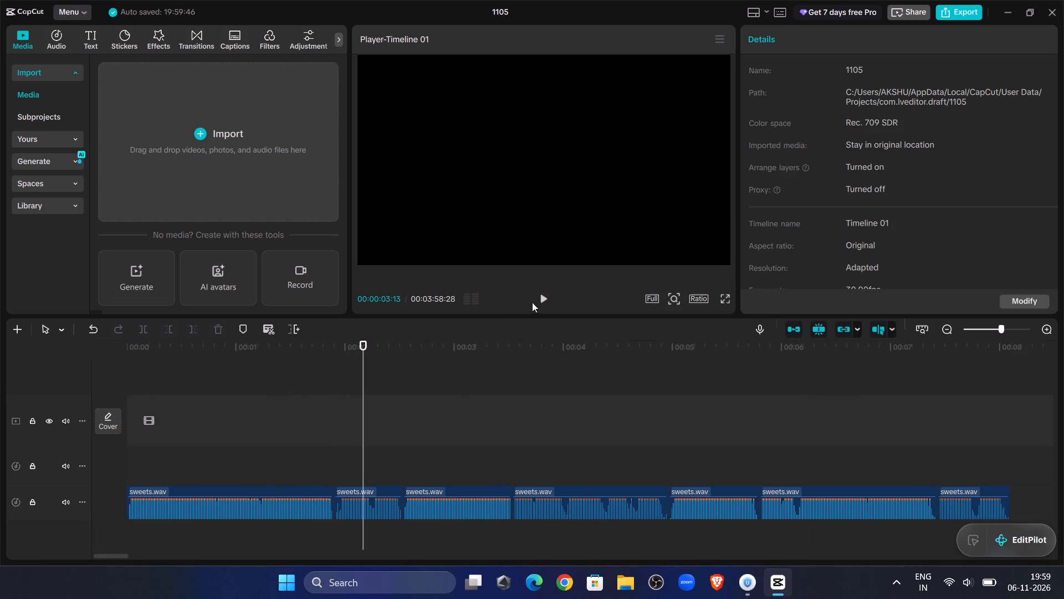
left_click(554, 297)
left_click(546, 301)
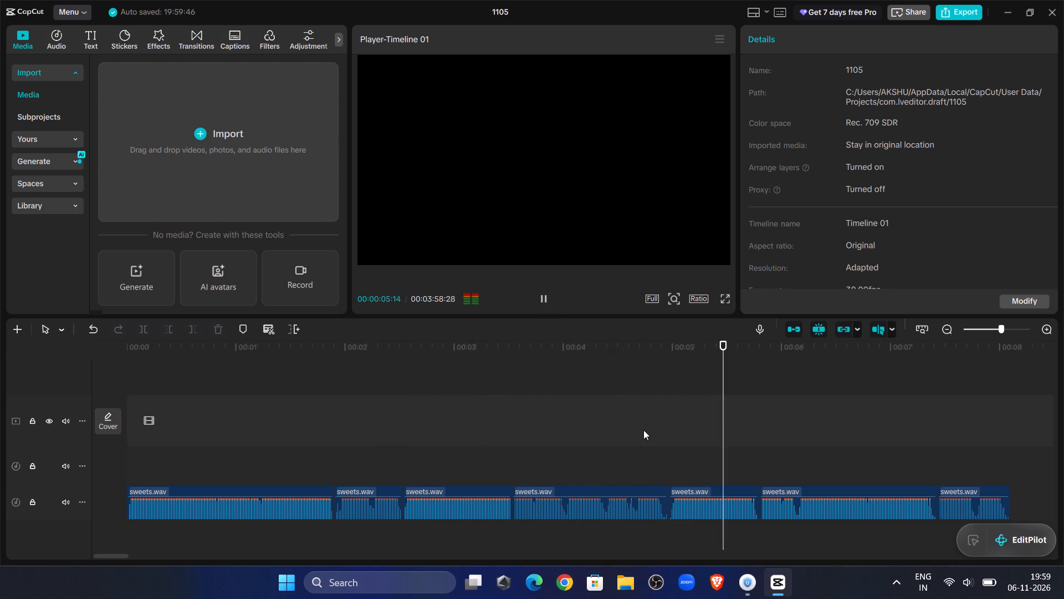
left_click(676, 426)
left_click_drag(676, 426, 841, 375)
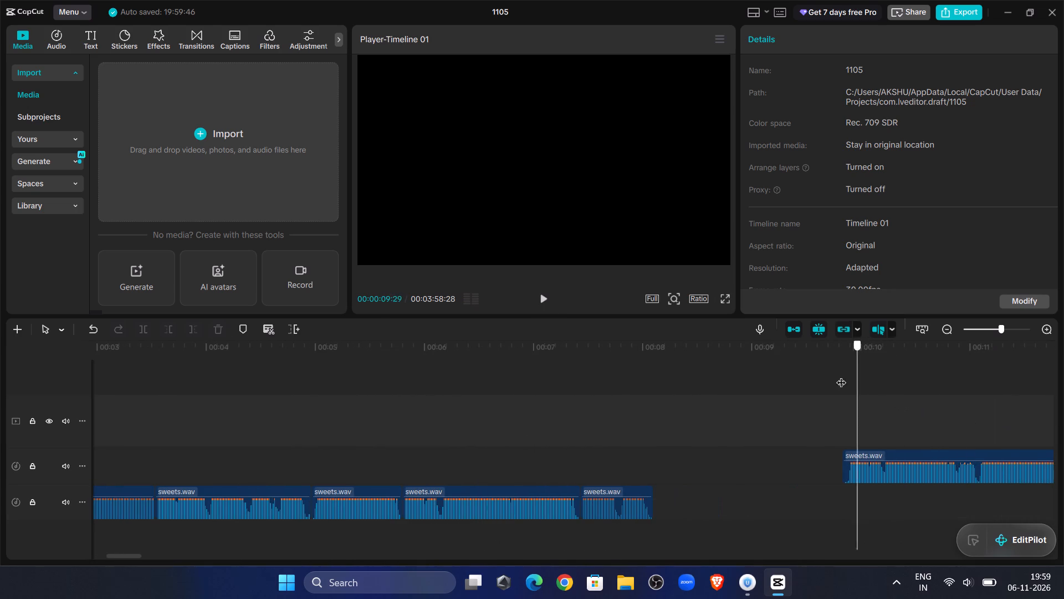
left_click_drag(841, 375, 835, 375)
left_click(540, 299)
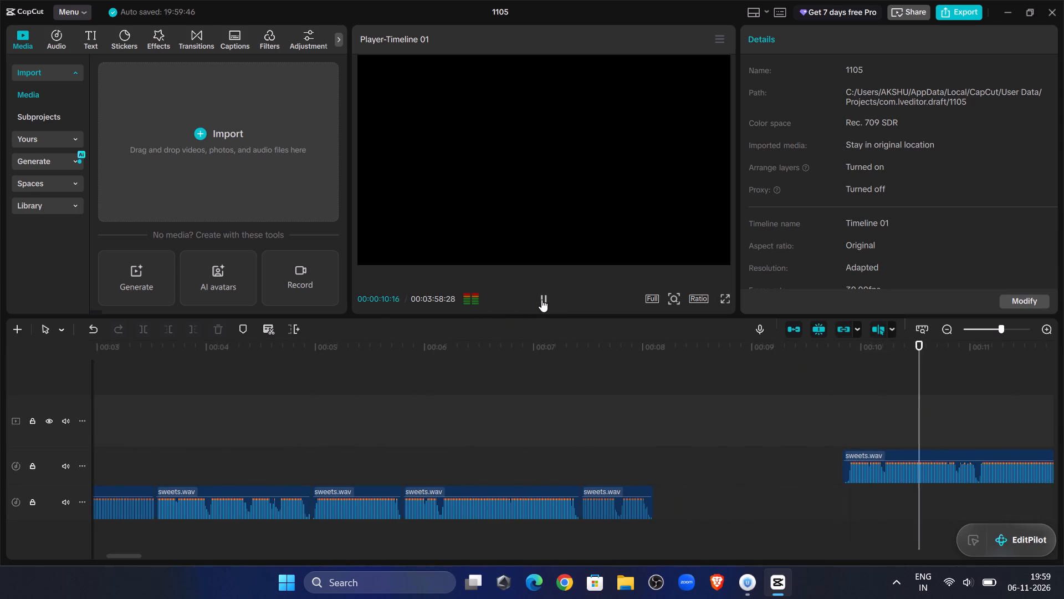
left_click(541, 299)
left_click(307, 445)
left_click(548, 306)
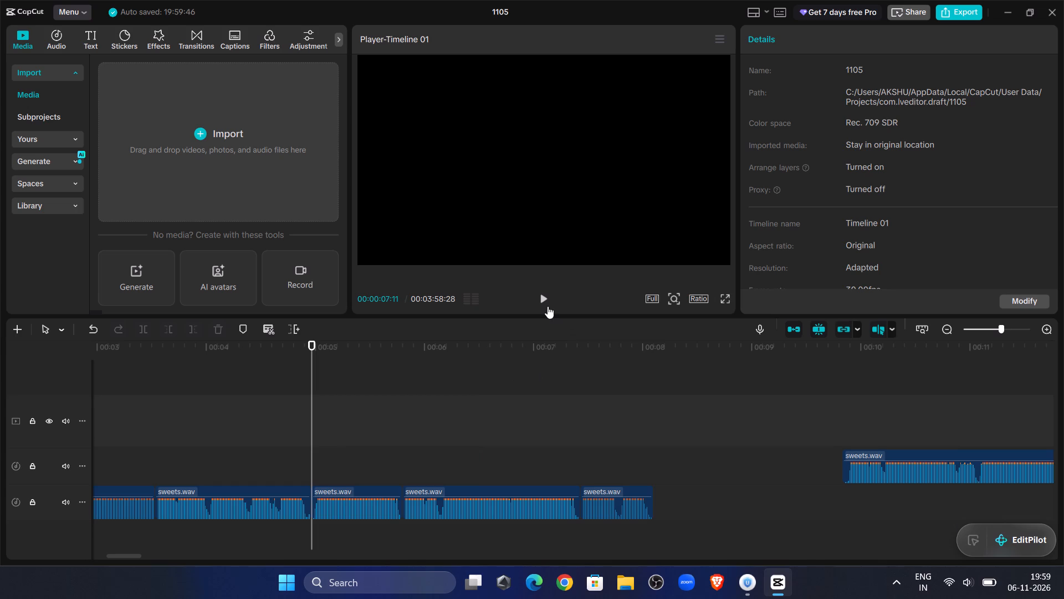
left_click(548, 306)
Delete the sixth and seventh sweets.wav clips and place the trimmed last clip against the end of the fifth on the main audio track.
left_click_drag(690, 525, 472, 501)
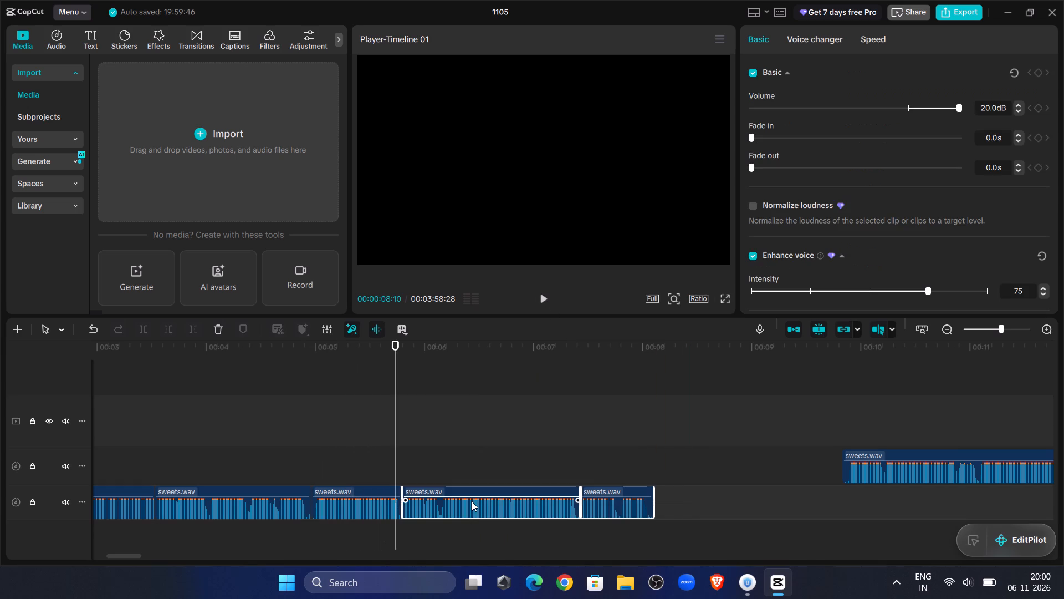
key("Delete")
left_click(883, 457)
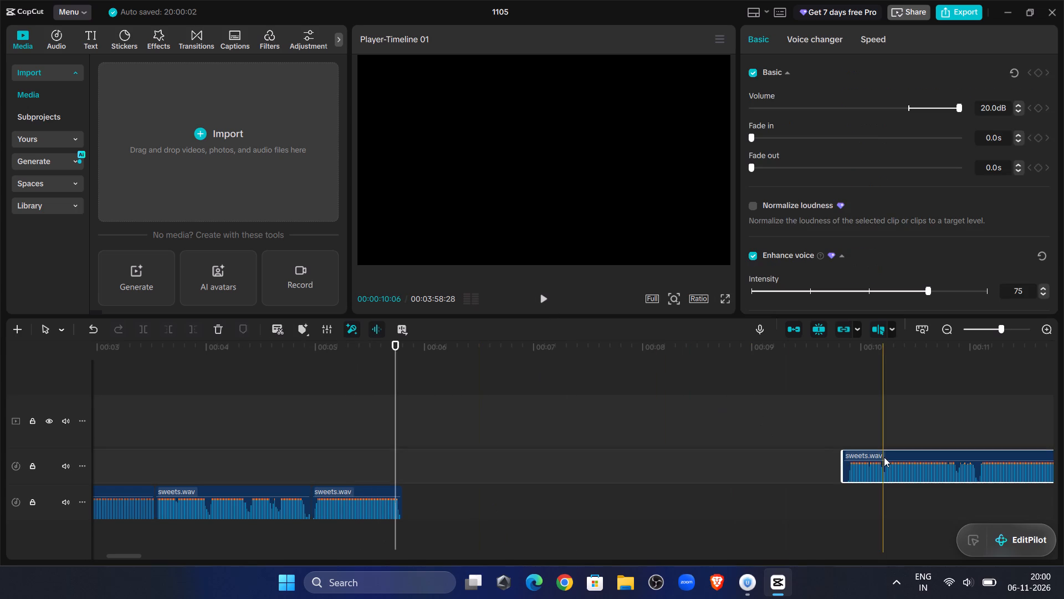
left_click_drag(884, 457, 443, 500)
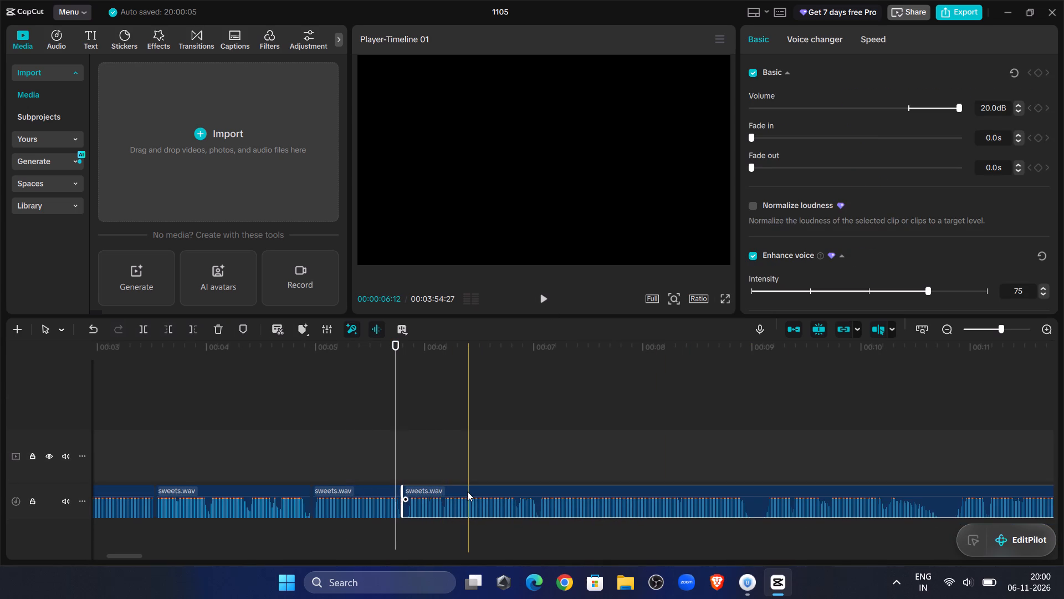
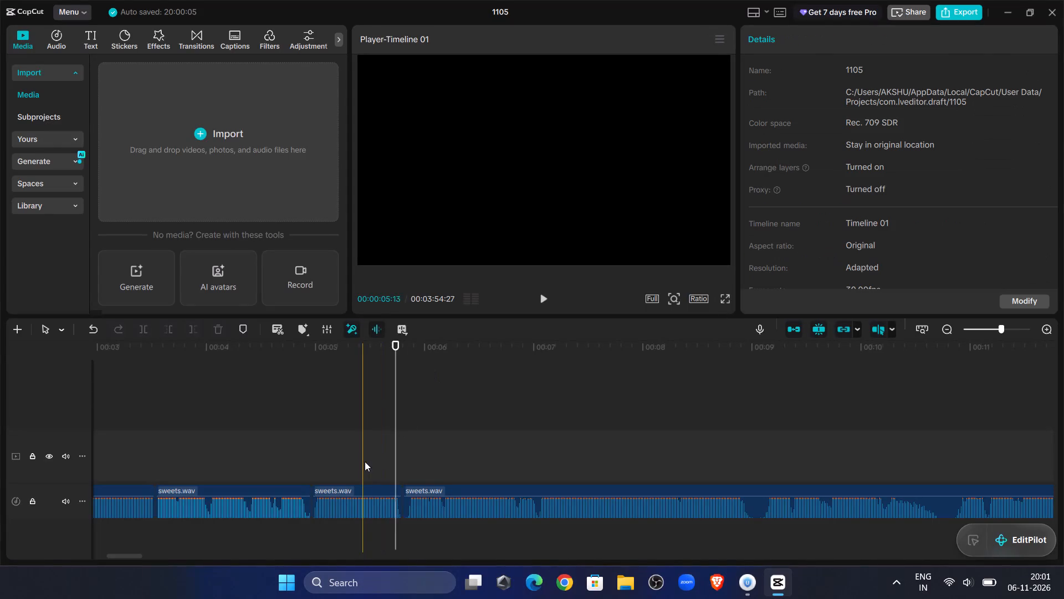
Replay the join before the last sweets.wav clip, trim that clip's beginning up to 00:00:05:25, and close the gap.
left_click(543, 302)
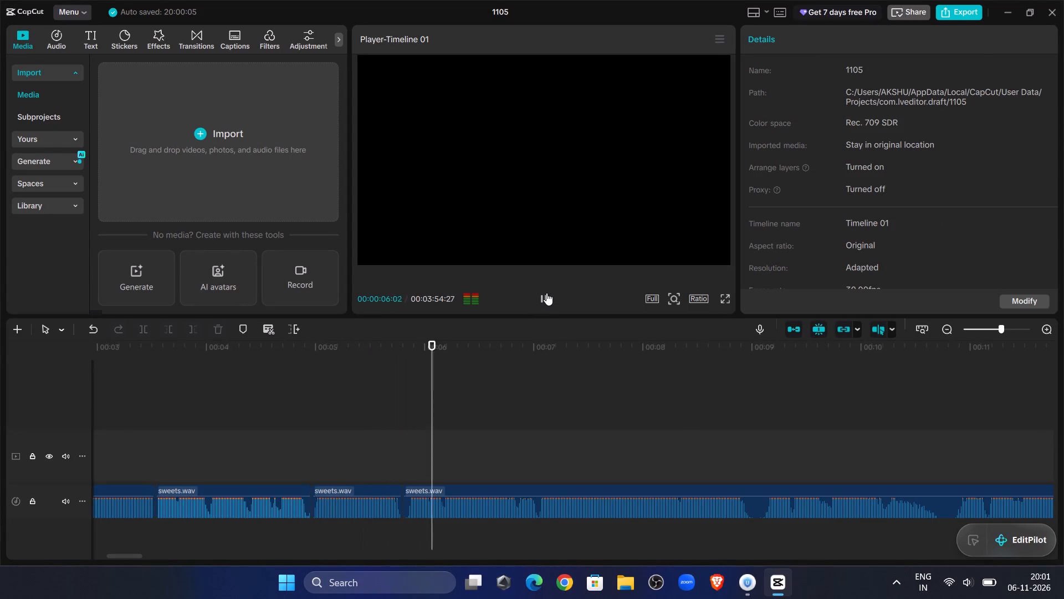
left_click(370, 377)
left_click(538, 306)
left_click(538, 306)
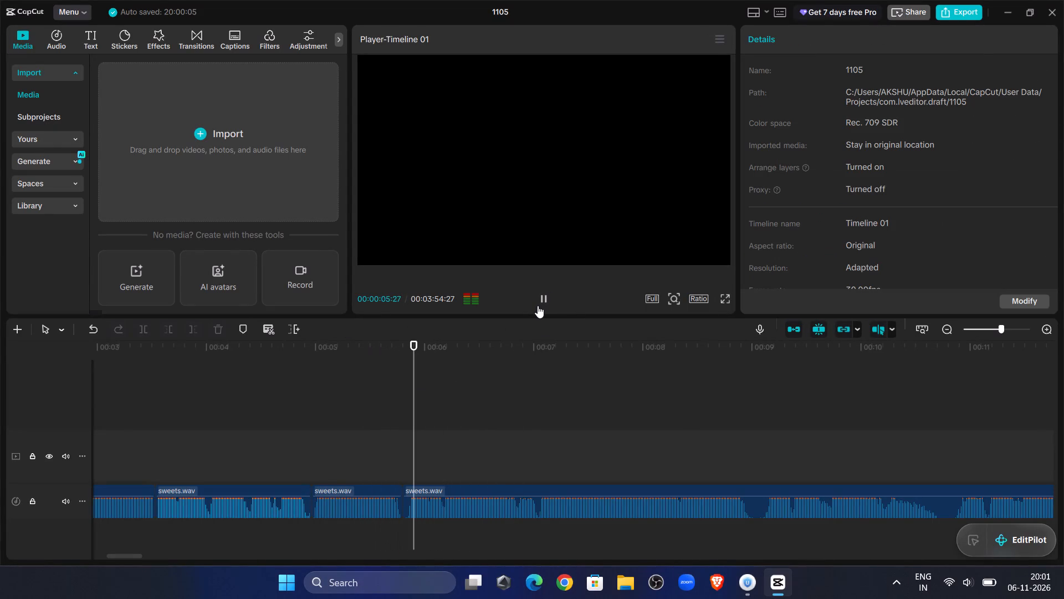
left_click(1019, 331)
left_click(369, 441)
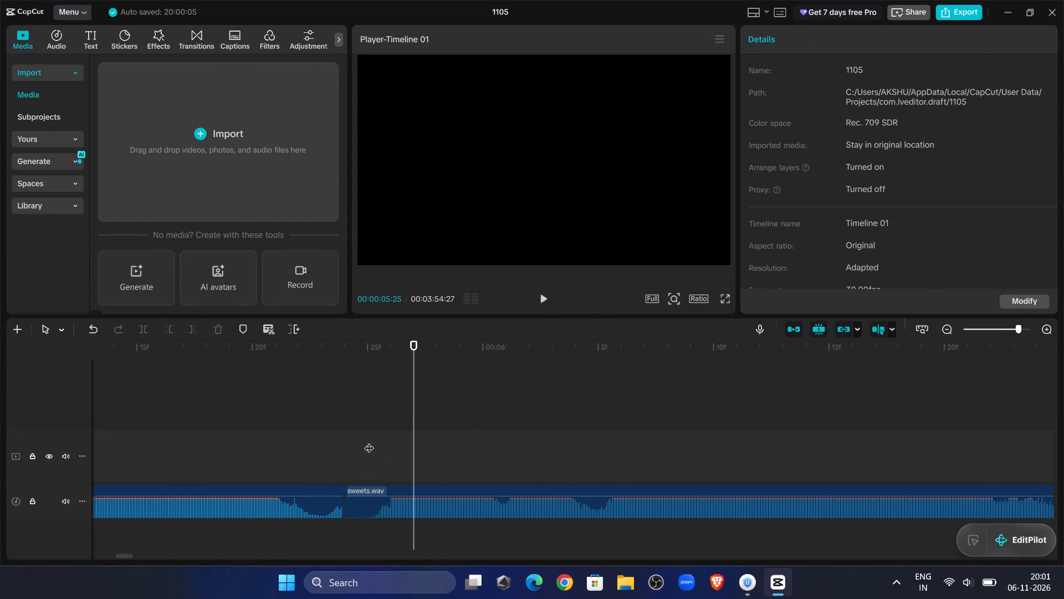
left_click(384, 495)
left_click(173, 333)
left_click_drag(393, 491, 371, 494)
Play across the tightened join and split the last sweets.wav clip at 00:00:06:22.
left_click(218, 392)
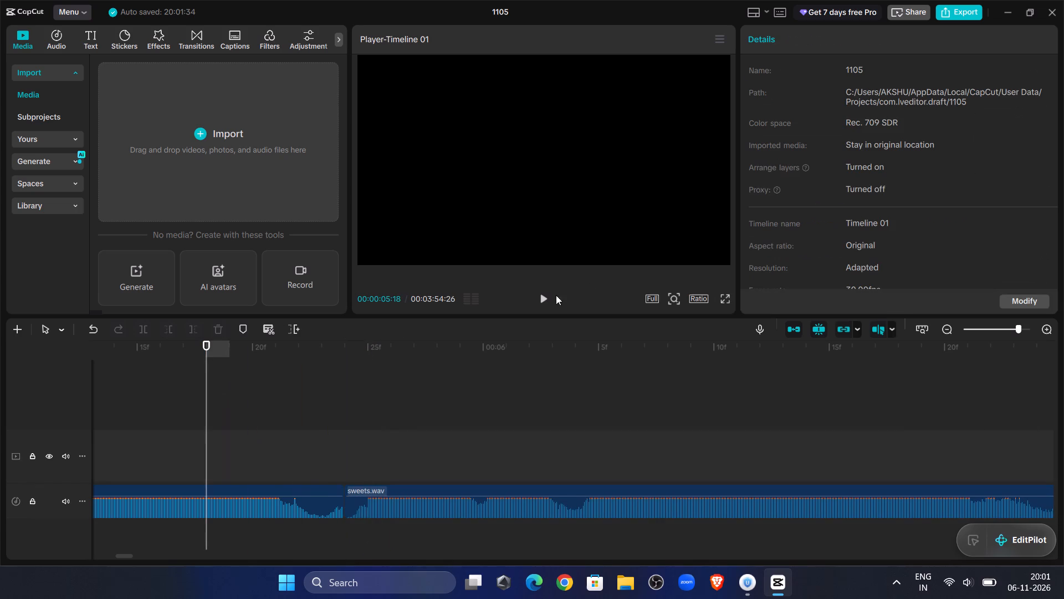
left_click(549, 293)
left_click(549, 293)
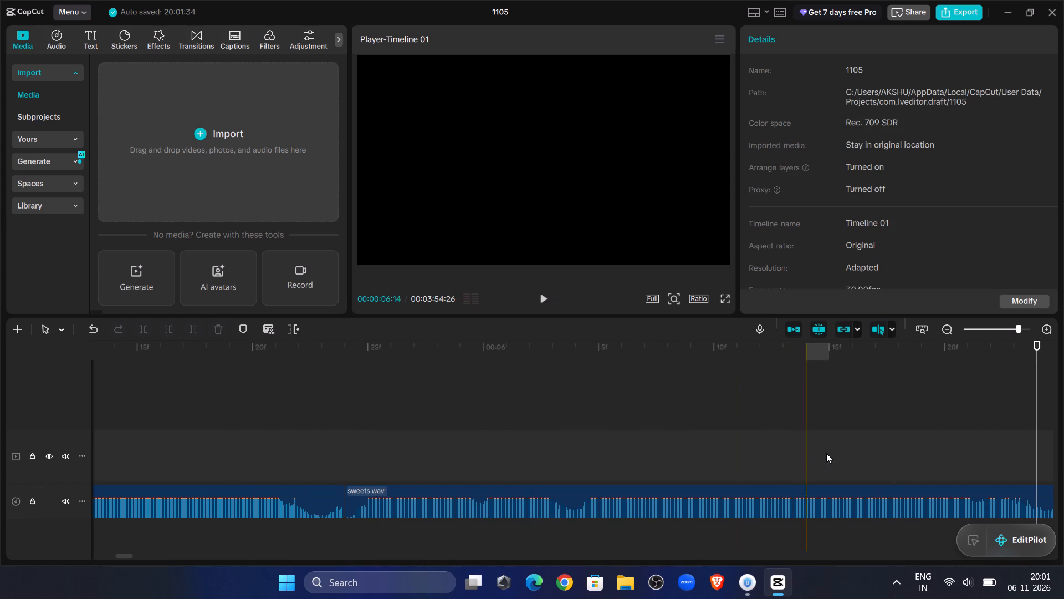
left_click(980, 429)
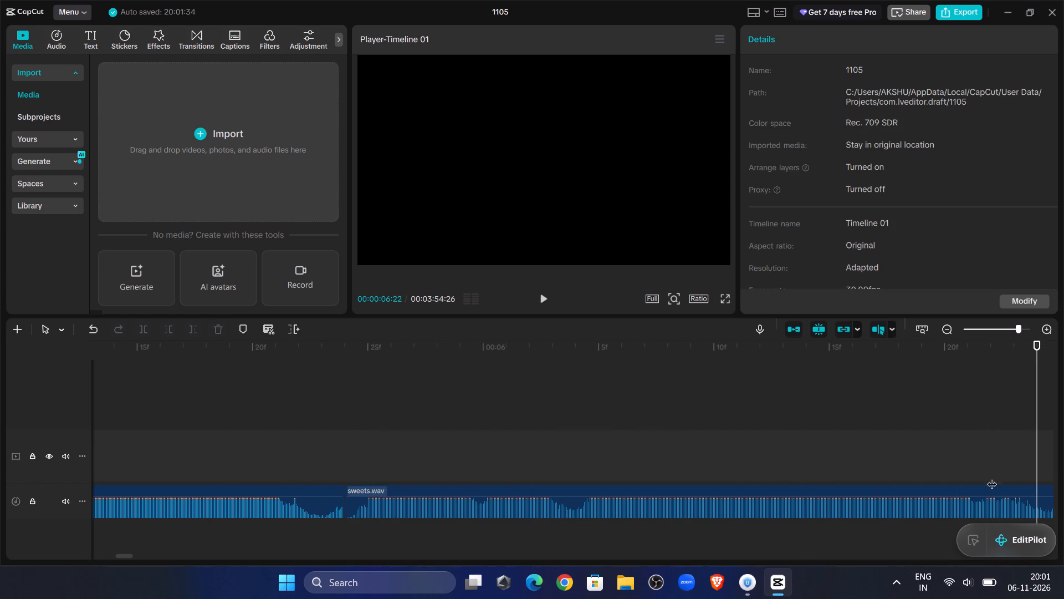
left_click(973, 500)
left_click(139, 331)
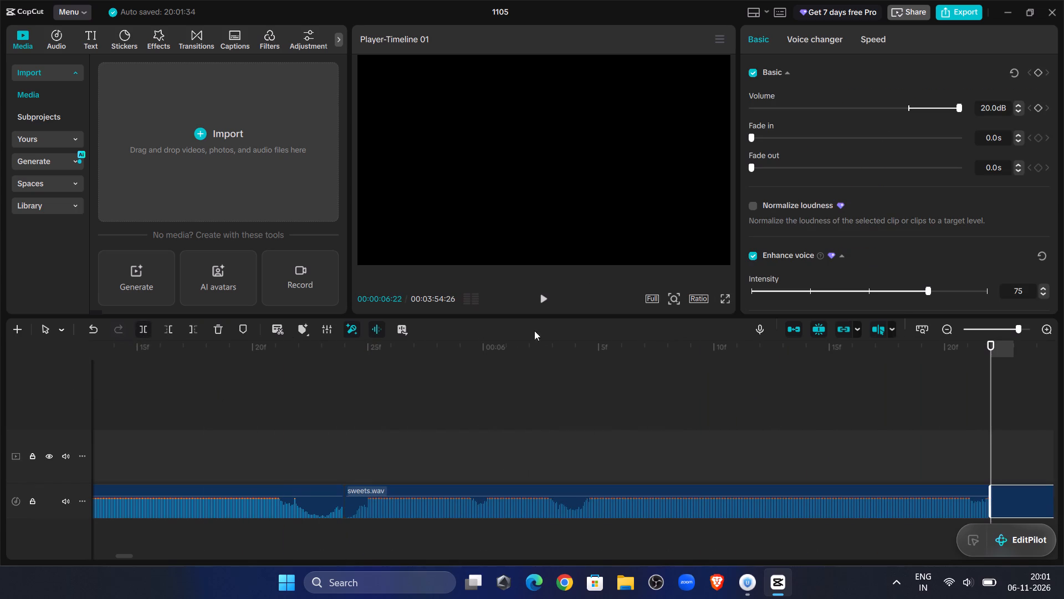
Play the new last clip, trim its beginning up to 00:00:07:00, and move it against the end of the sixth clip.
left_click(544, 297)
left_click(1011, 331)
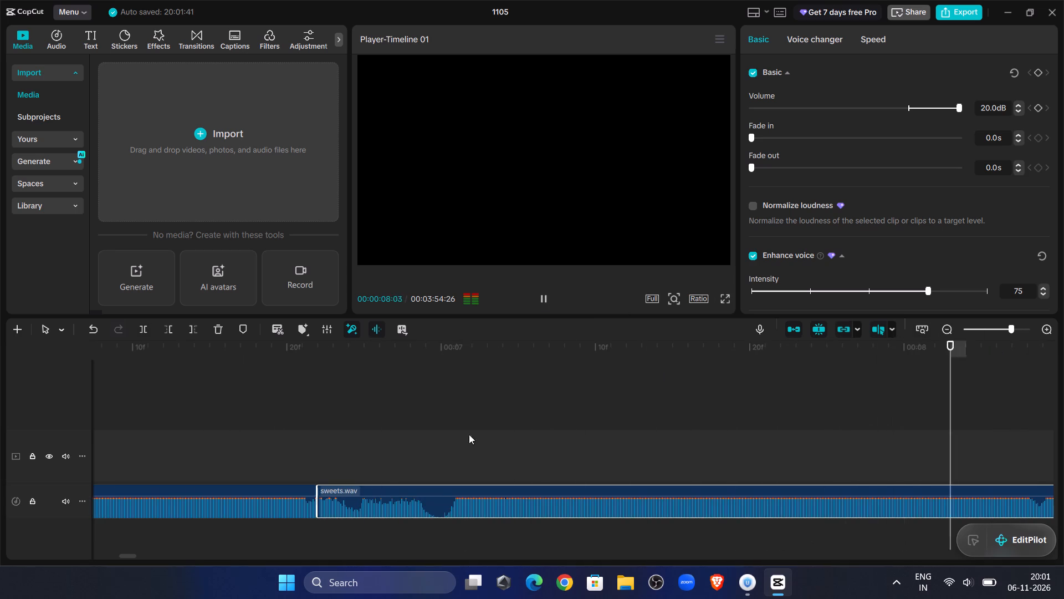
left_click(456, 414)
left_click_drag(456, 414, 0, 432)
left_click(171, 454)
left_click_drag(171, 454, 743, 494)
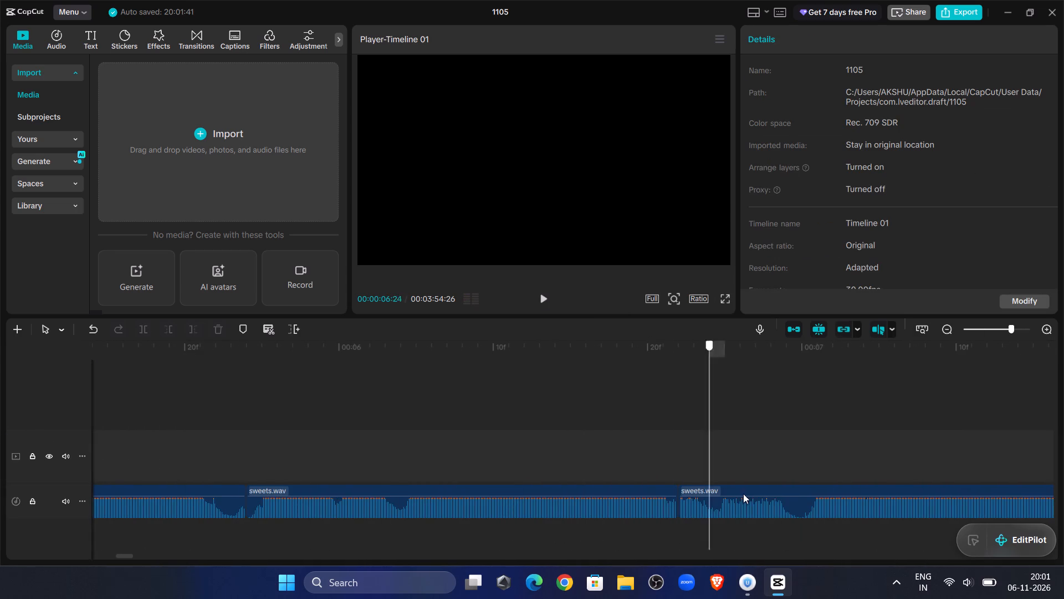
left_click_drag(743, 494, 801, 493)
left_click(793, 496)
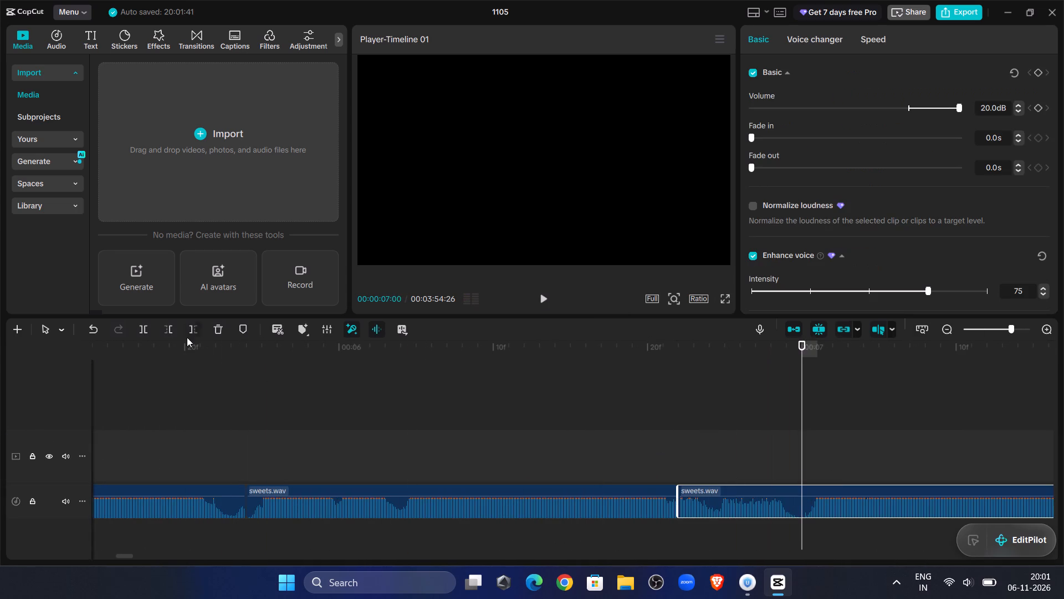
left_click(161, 325)
left_click_drag(811, 489, 690, 491)
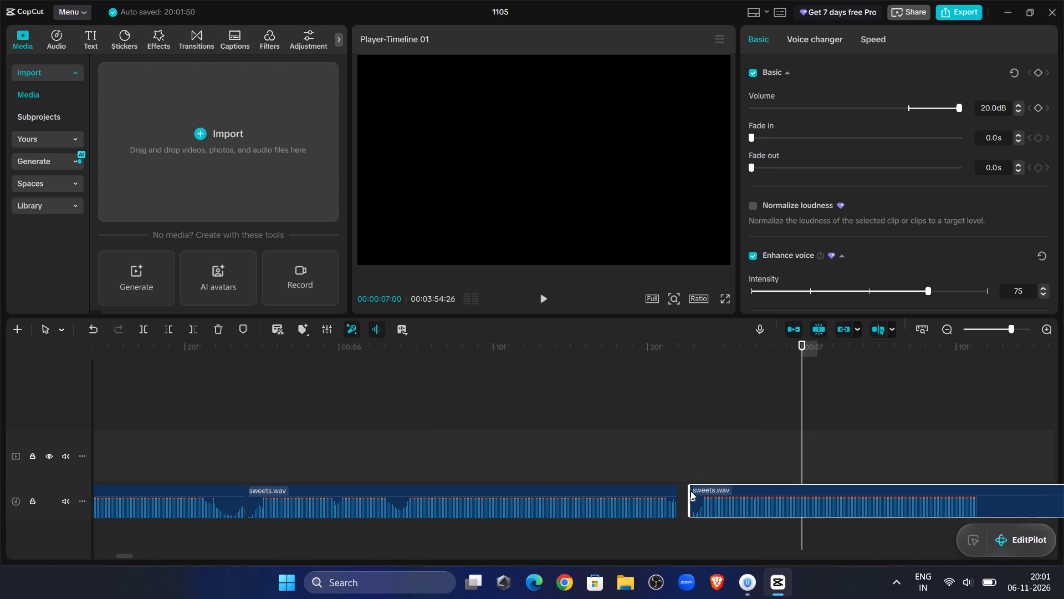
left_click_drag(690, 491, 688, 491)
Play across the join at 00:00:06:22 and split the last sweets.wav clip at 00:00:08:20.
left_click(436, 389)
left_click(541, 302)
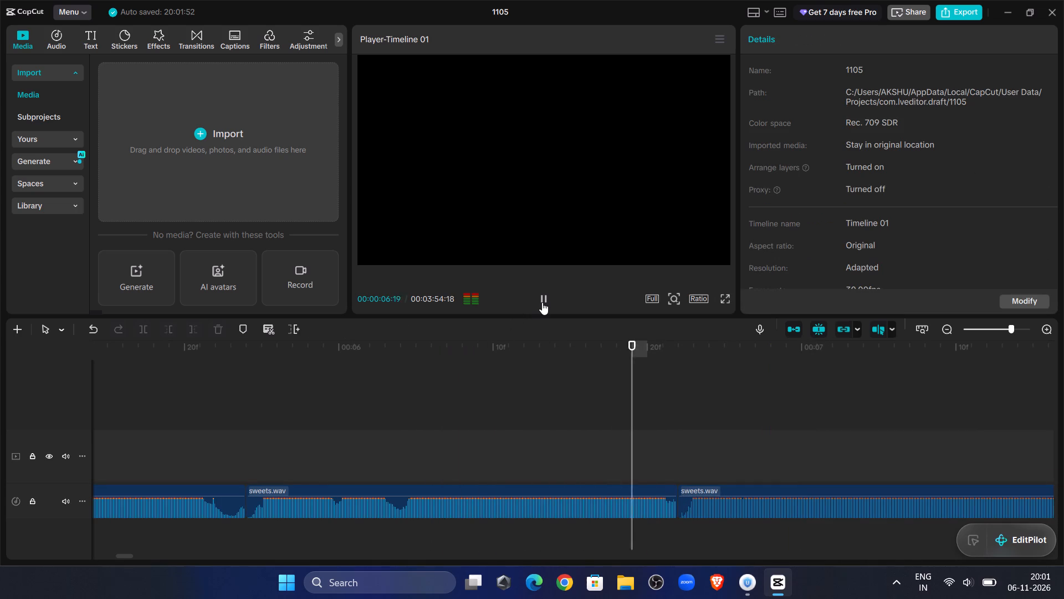
left_click(542, 302)
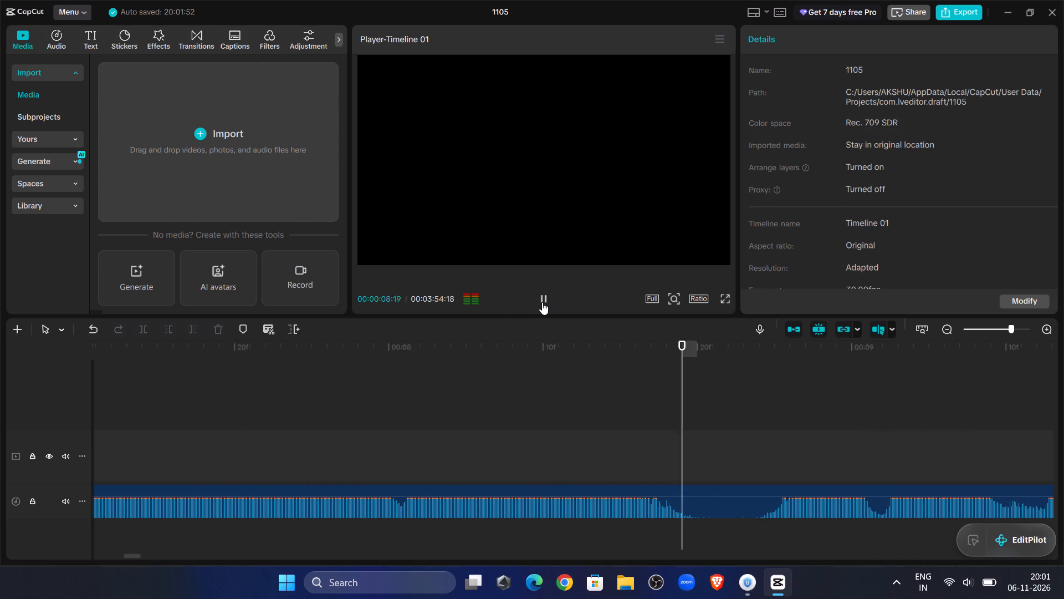
left_click(706, 495)
left_click(140, 330)
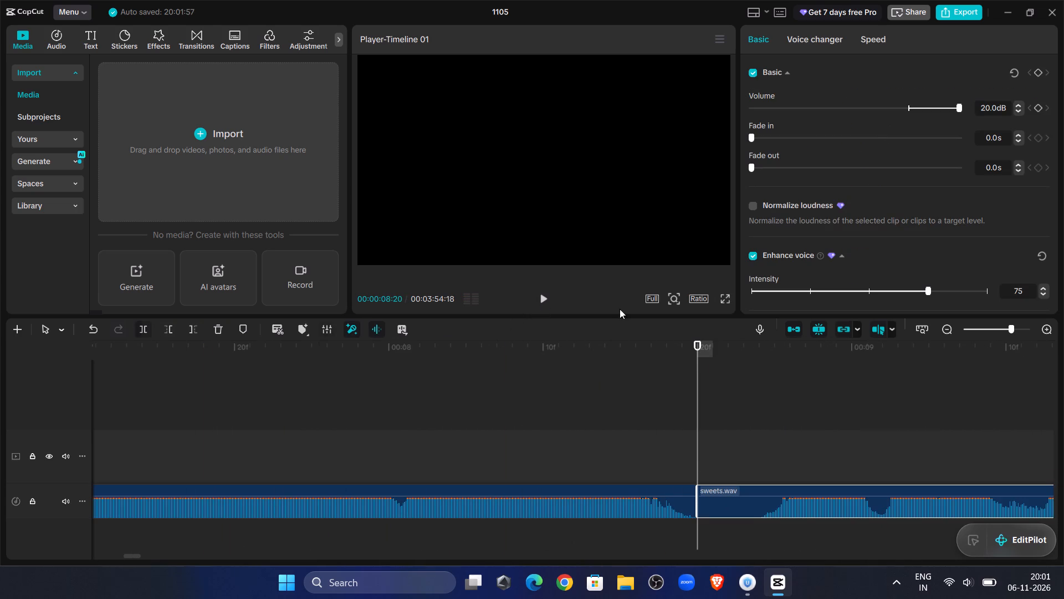
Listen to the recording after 00:00:08:20 in sections, up to about 00:01:01, to find where the usable take resumes.
left_click(558, 295)
left_click(546, 297)
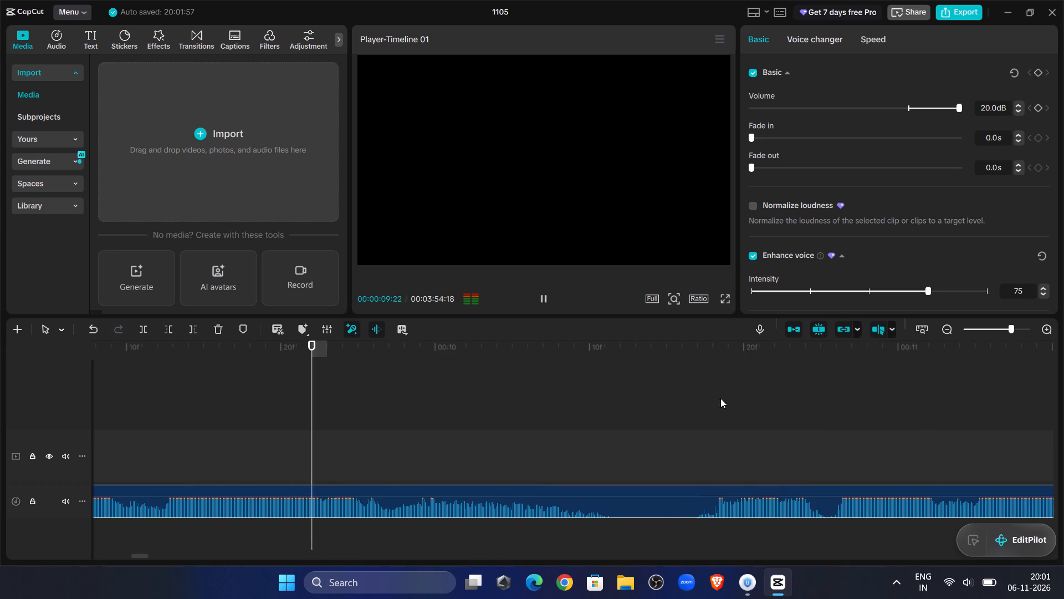
left_click(1002, 335)
left_click(1001, 329)
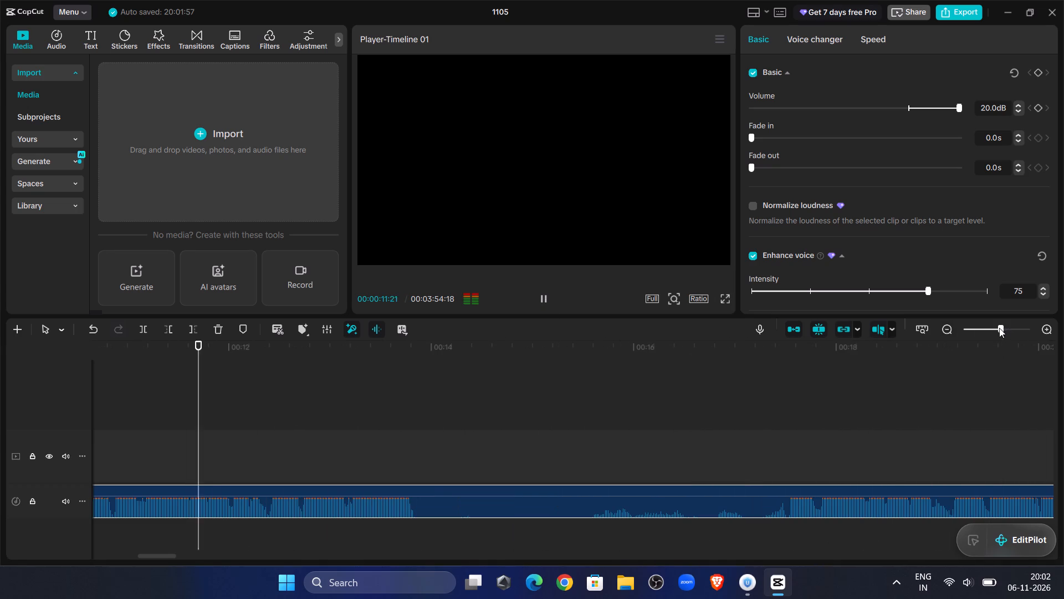
left_click(797, 433)
left_click(789, 427)
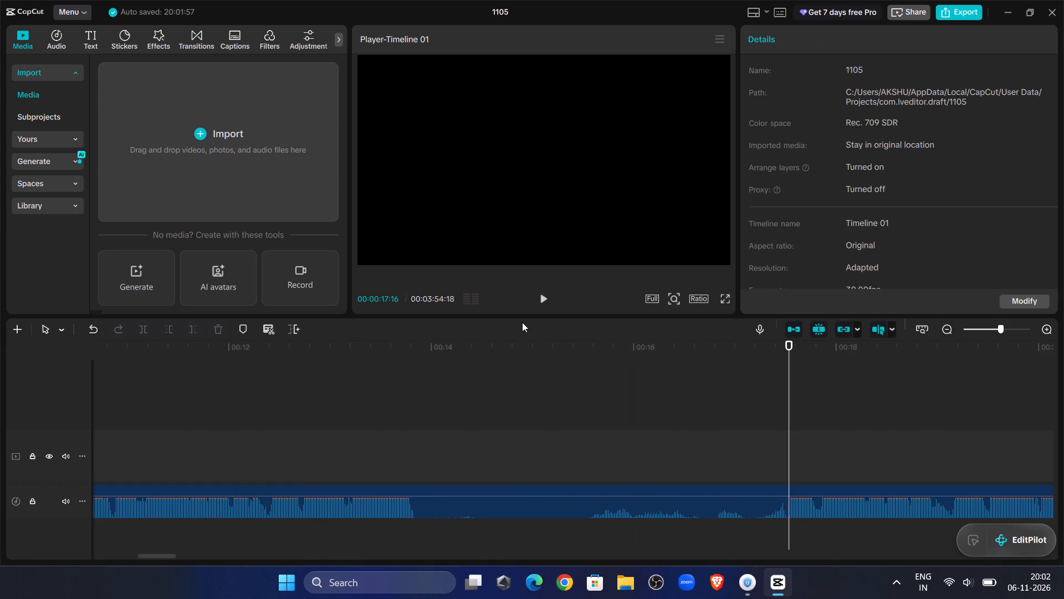
left_click(546, 305)
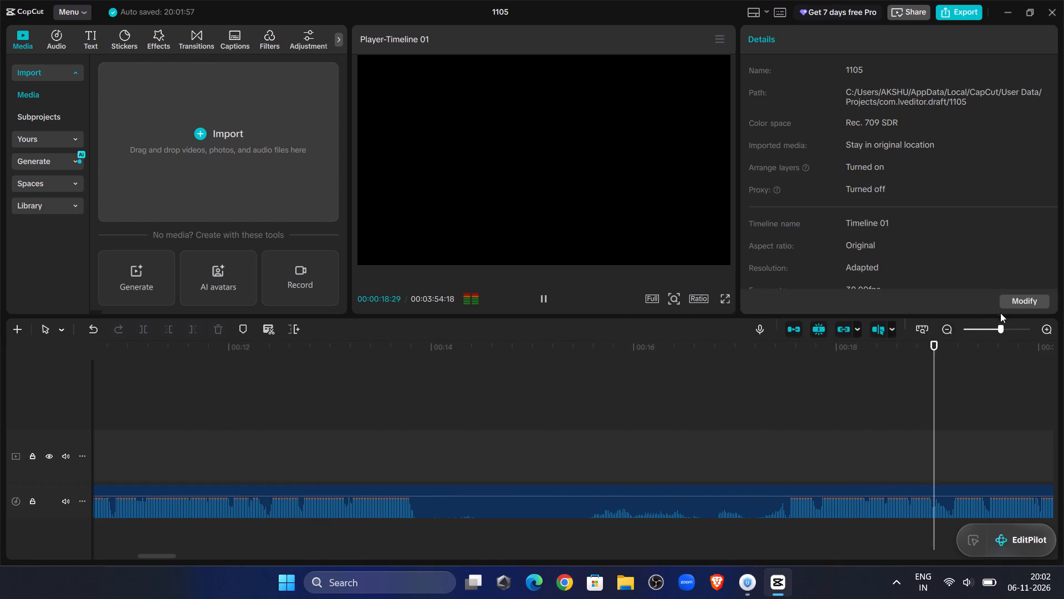
left_click(992, 329)
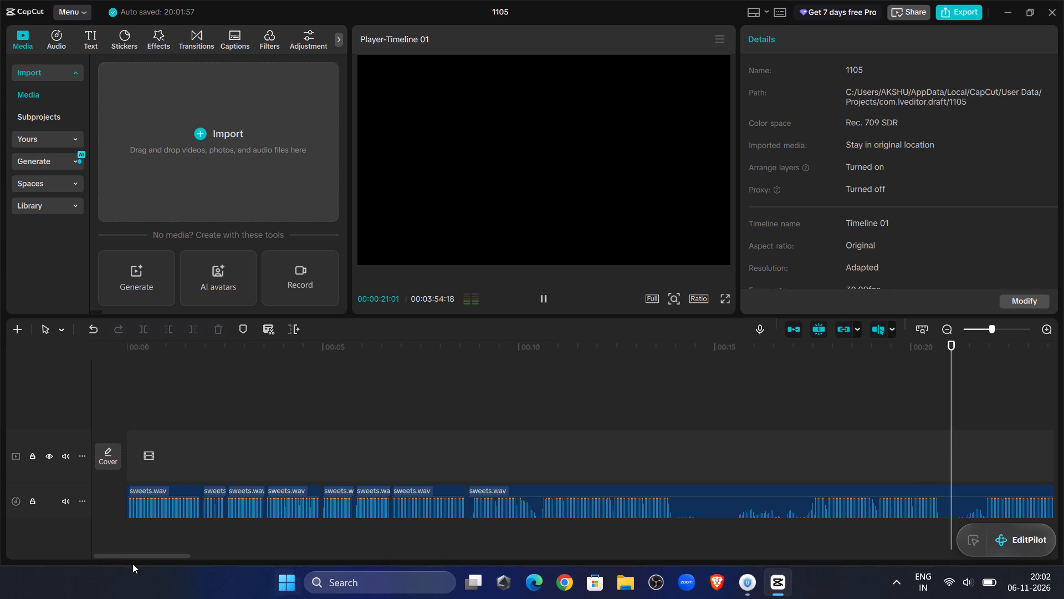
left_click_drag(119, 557, 187, 563)
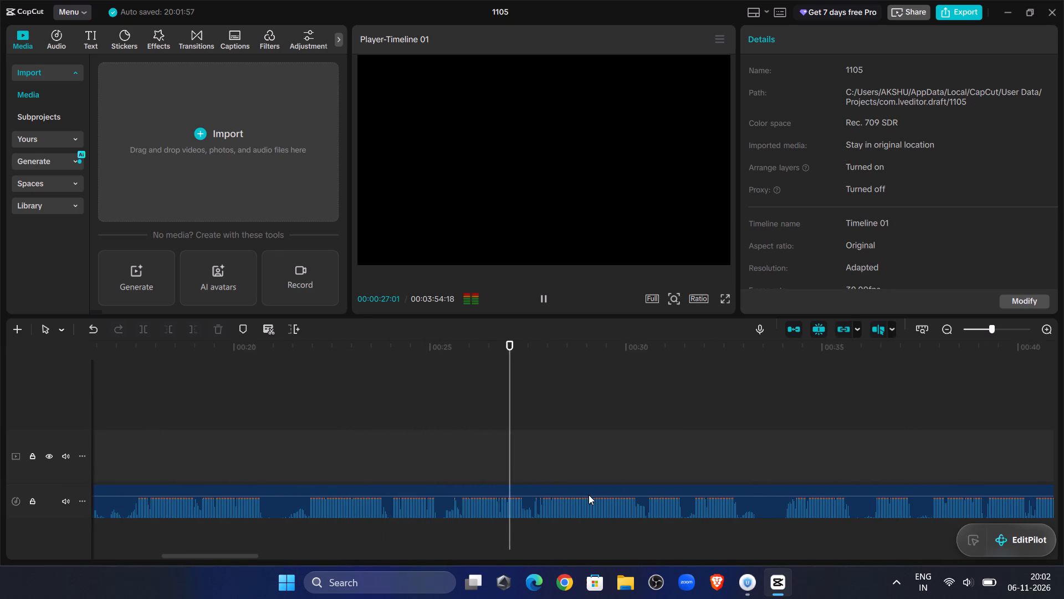
left_click(784, 443)
left_click_drag(784, 443, 981, 452)
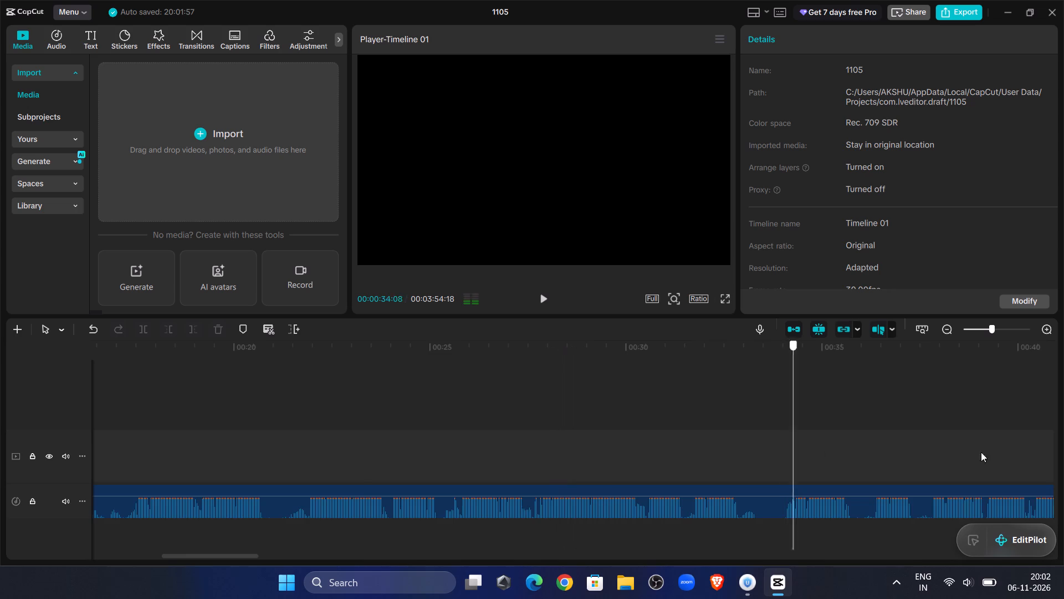
left_click_drag(981, 452, 576, 424)
left_click(536, 304)
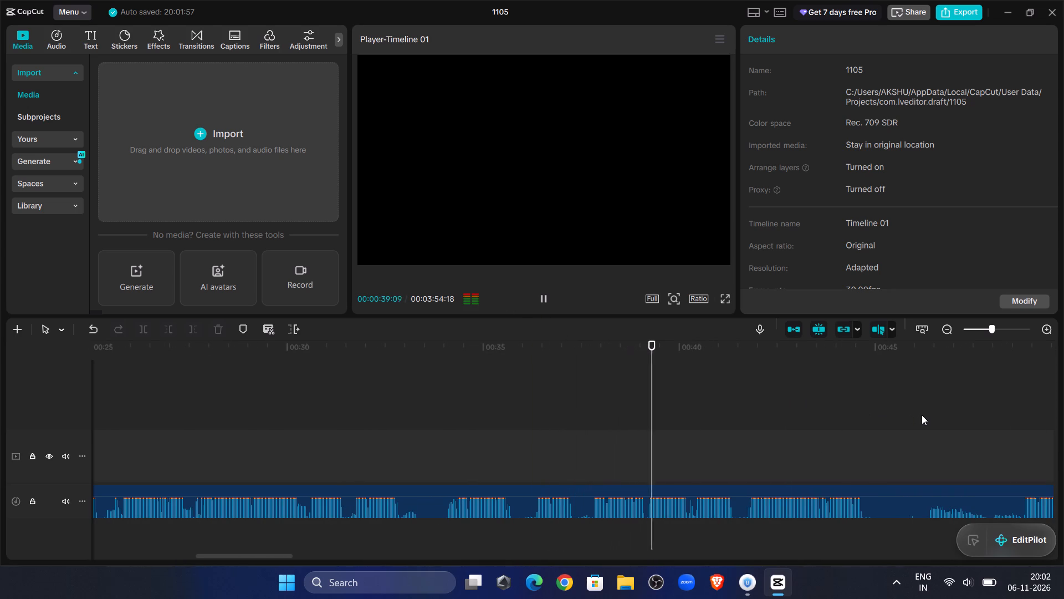
left_click(828, 401)
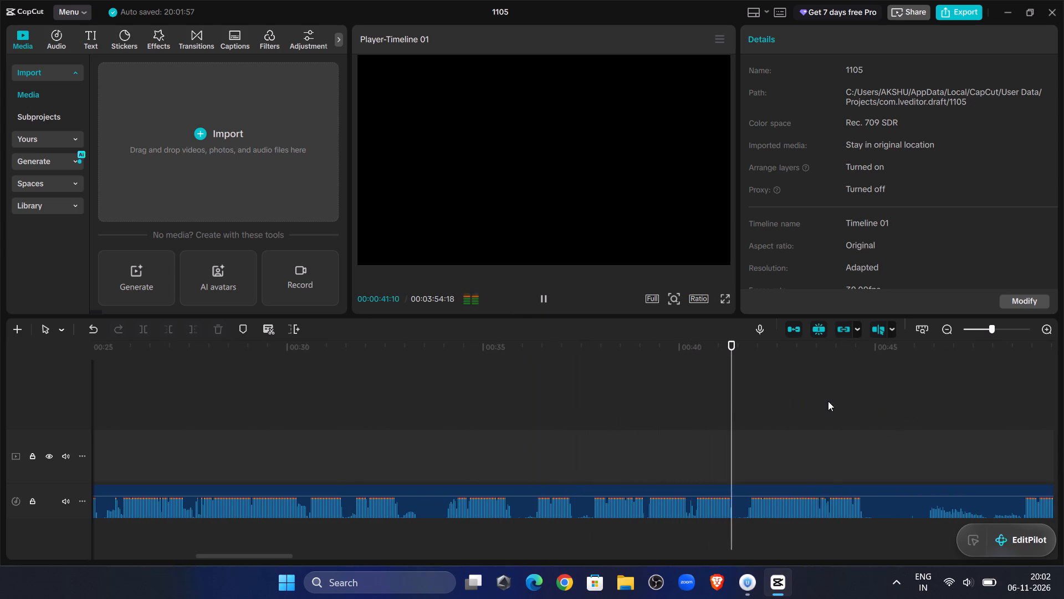
left_click_drag(828, 401, 556, 408)
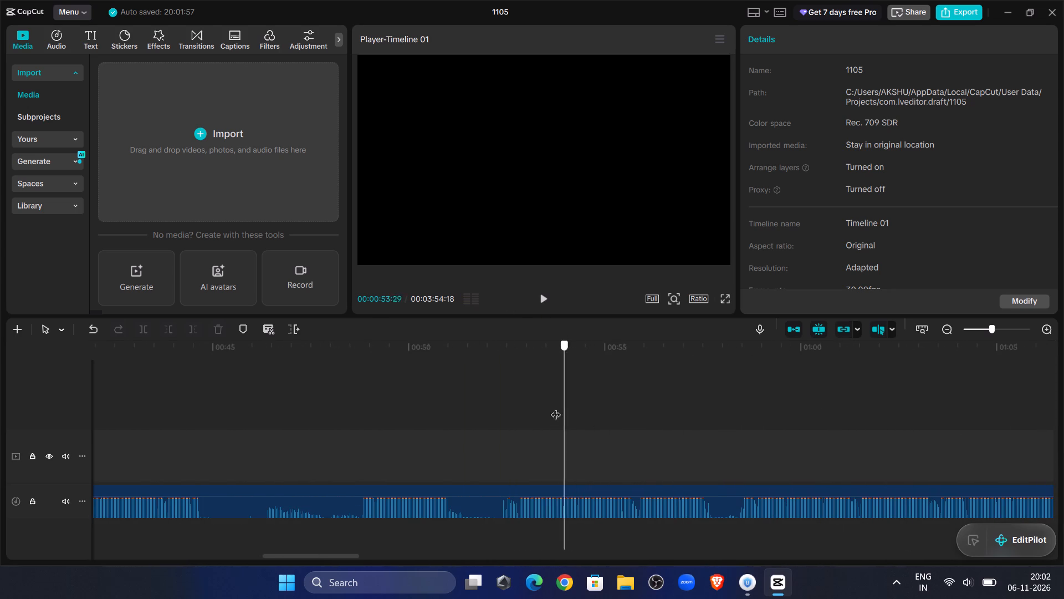
left_click_drag(556, 408, 516, 393)
left_click(538, 297)
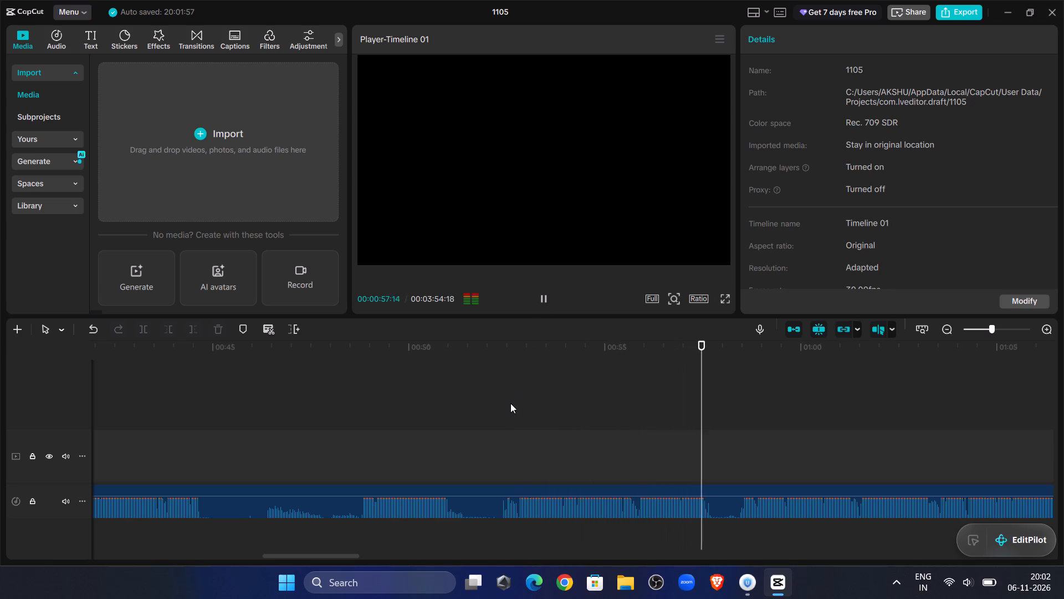
Trim the beginning of the last sweets.wav clip up to 00:00:58:12 and place it against the end of the seventh clip.
double_click(737, 455)
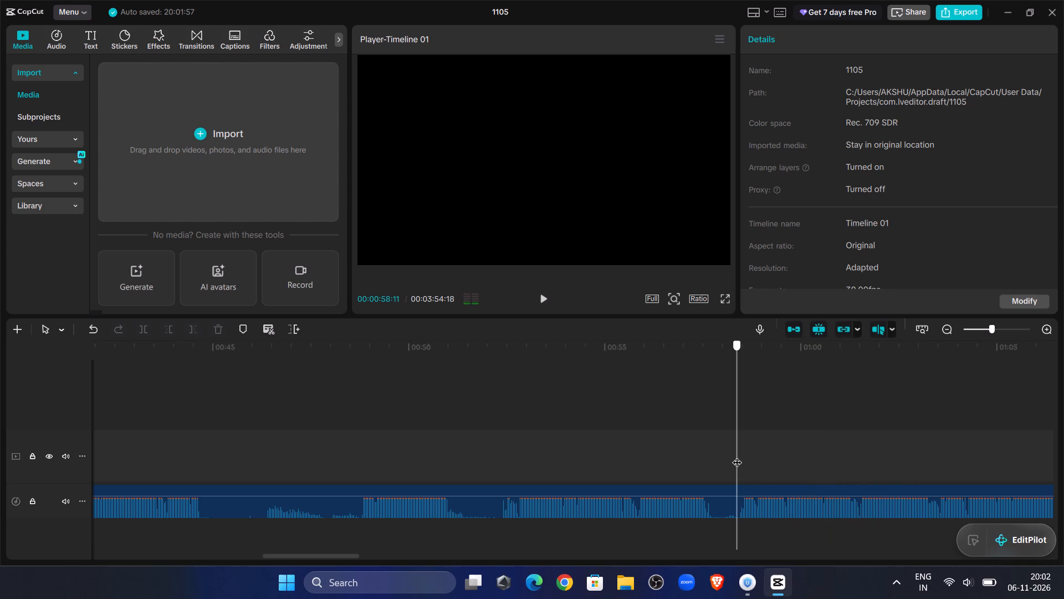
left_click(732, 494)
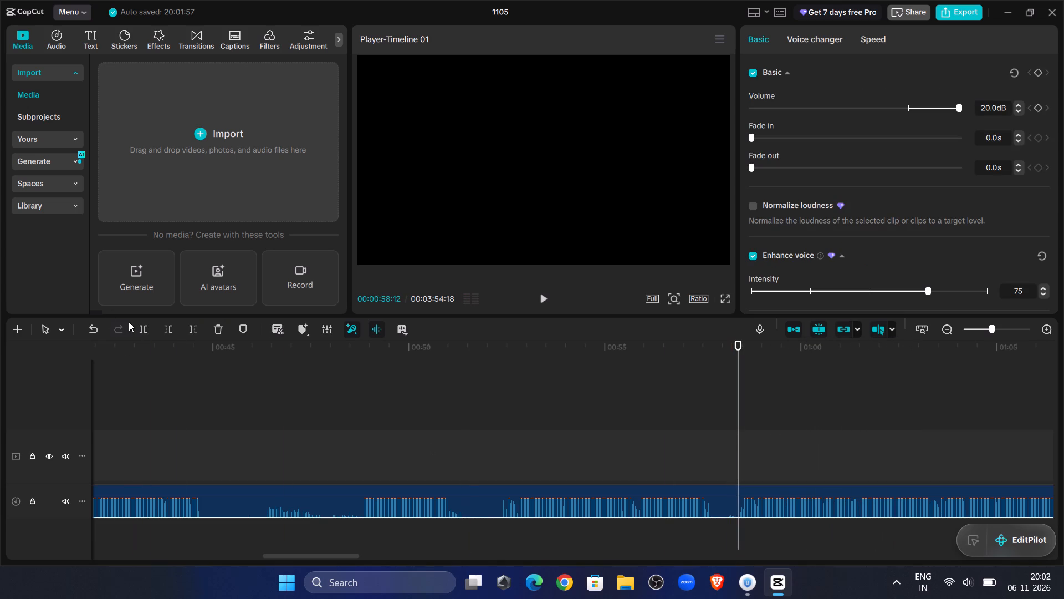
left_click(168, 334)
left_click_drag(765, 492, 0, 439)
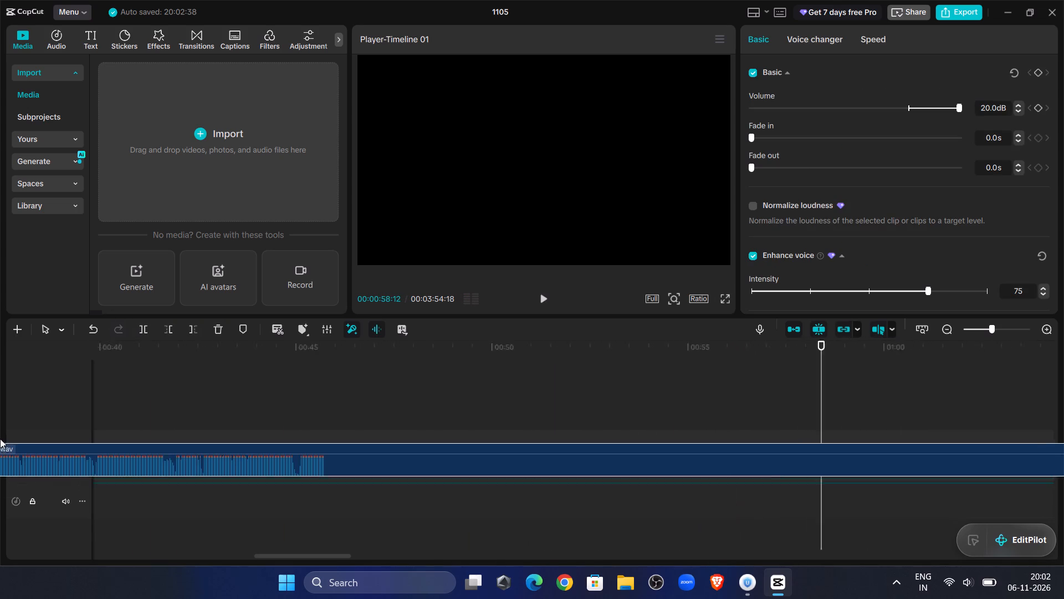
left_click_drag(0, 439, 443, 525)
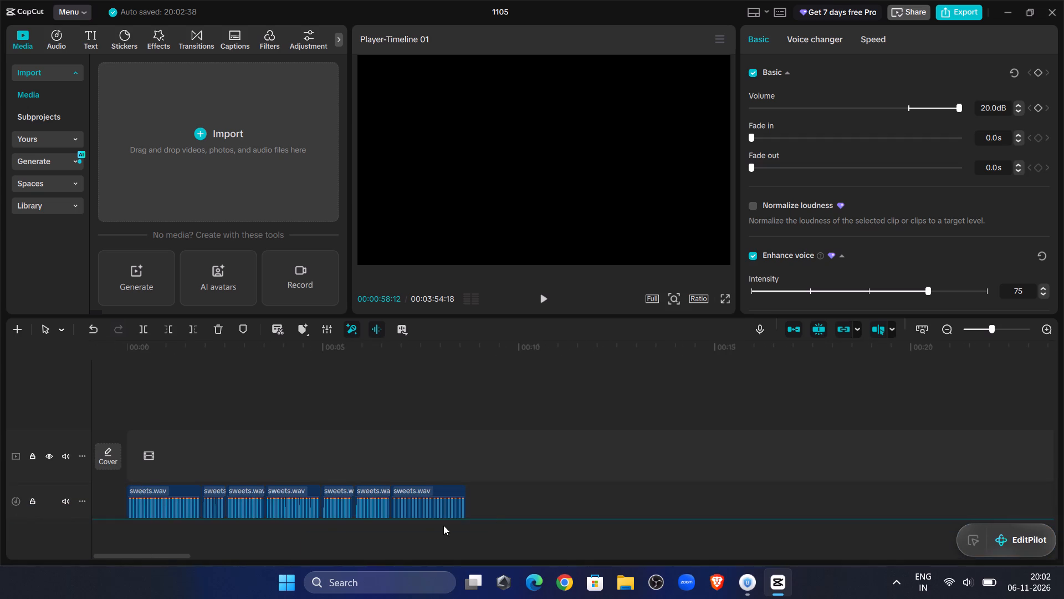
left_click_drag(443, 525, 495, 498)
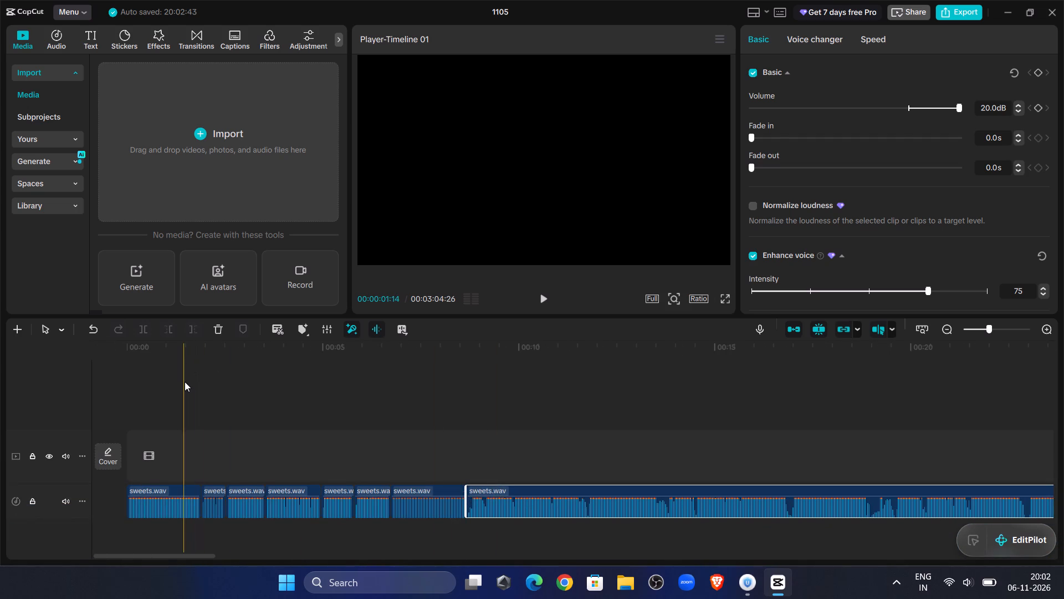
Play the edited recording from the start to about 00:00:13:15 and return to the join at 00:00:08:20.
left_click(186, 382)
left_click_drag(187, 383, 0, 383)
left_click_drag(556, 305, 550, 308)
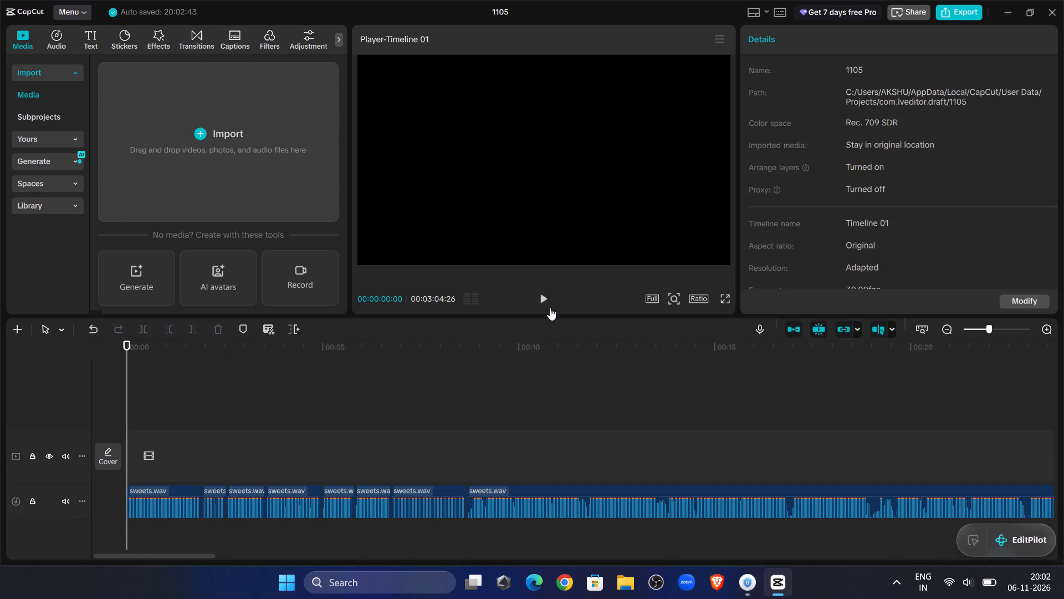
left_click_drag(550, 308, 549, 308)
left_click(540, 307)
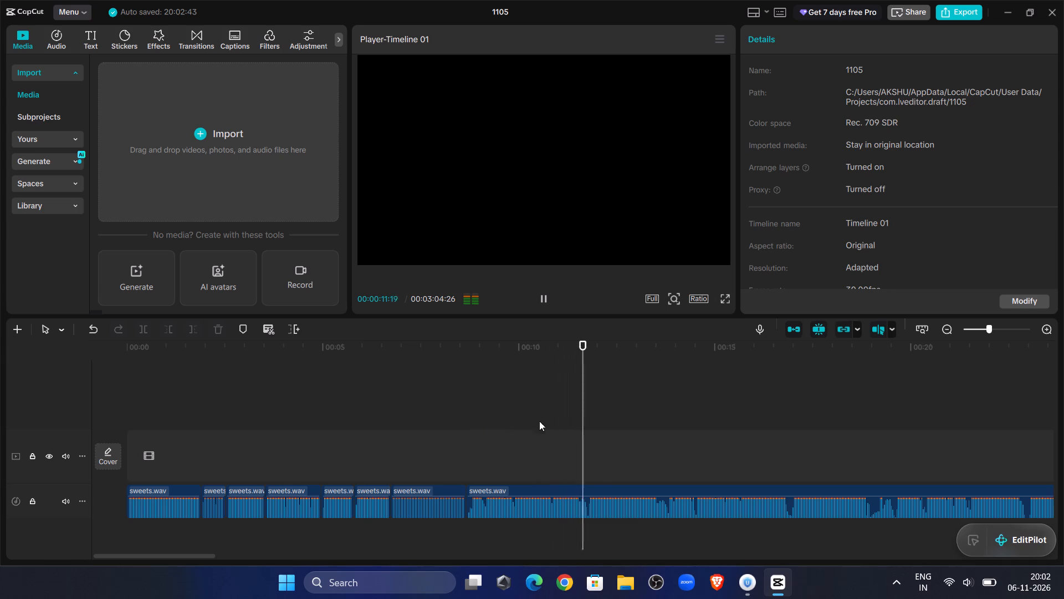
left_click(545, 306)
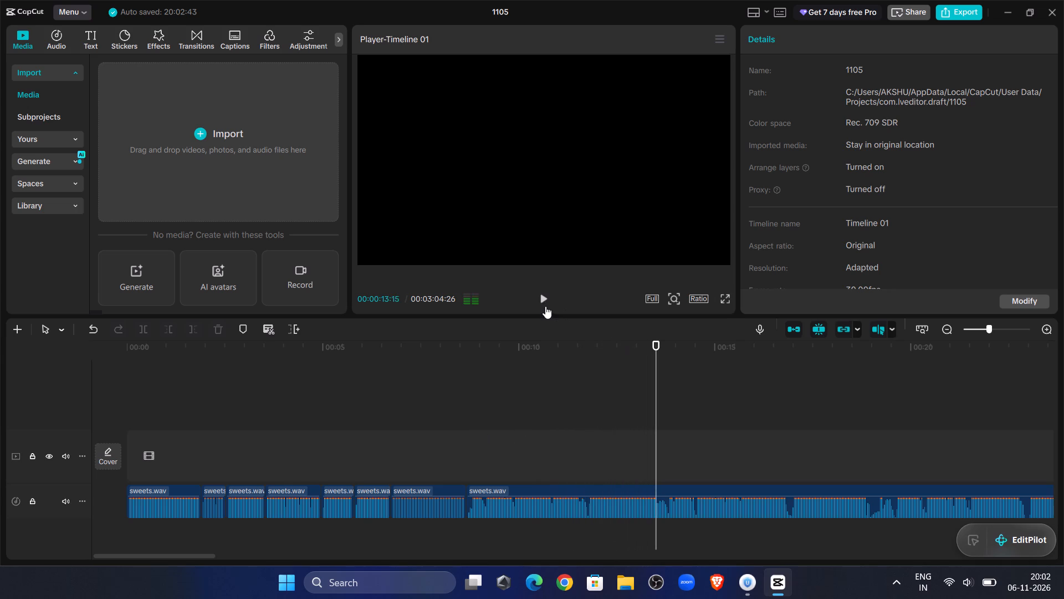
left_click(470, 417)
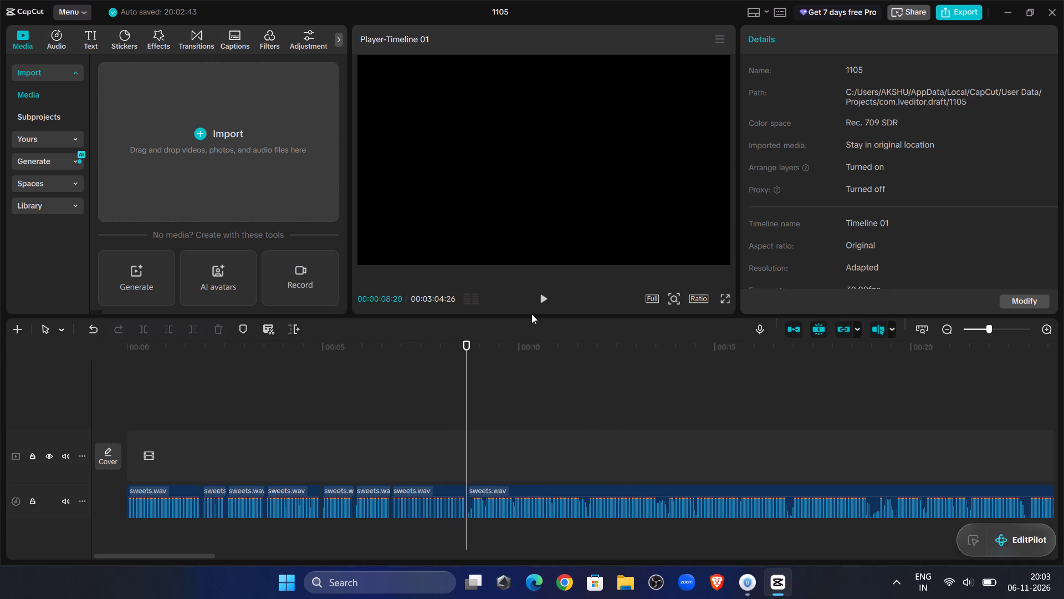
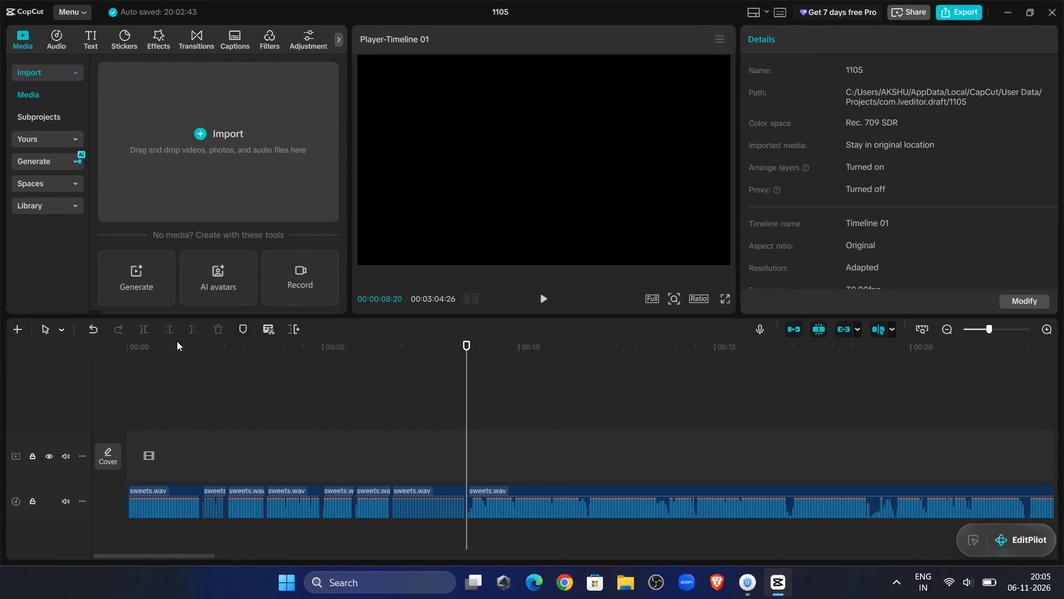
Play around the join at 00:00:08:20, trim the start of the last sweets.wav clip up to 00:00:08:23 and close the gap.
left_click(257, 387)
left_click(543, 296)
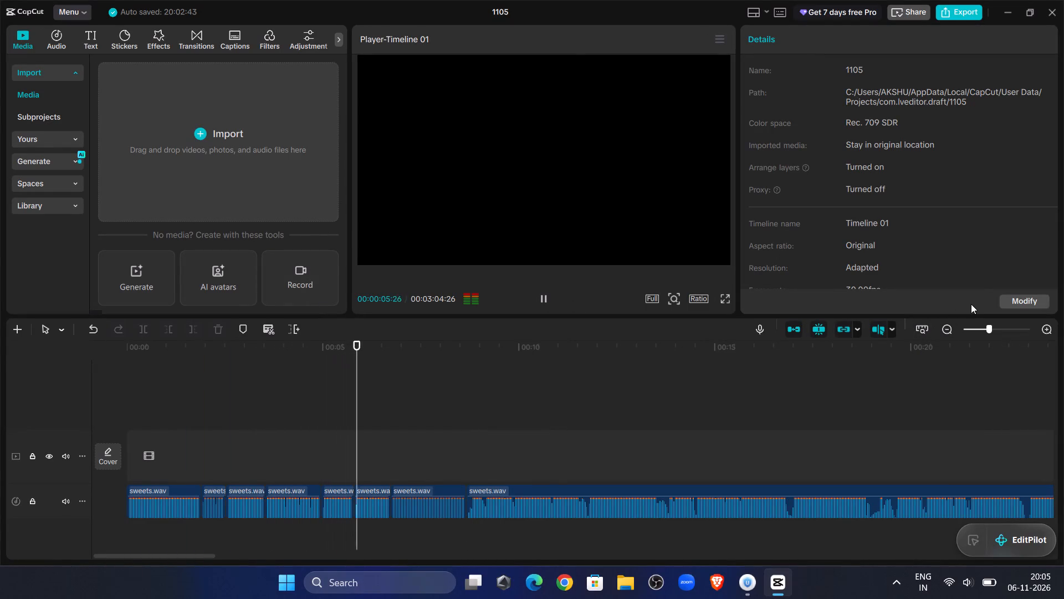
left_click(993, 328)
left_click(469, 438)
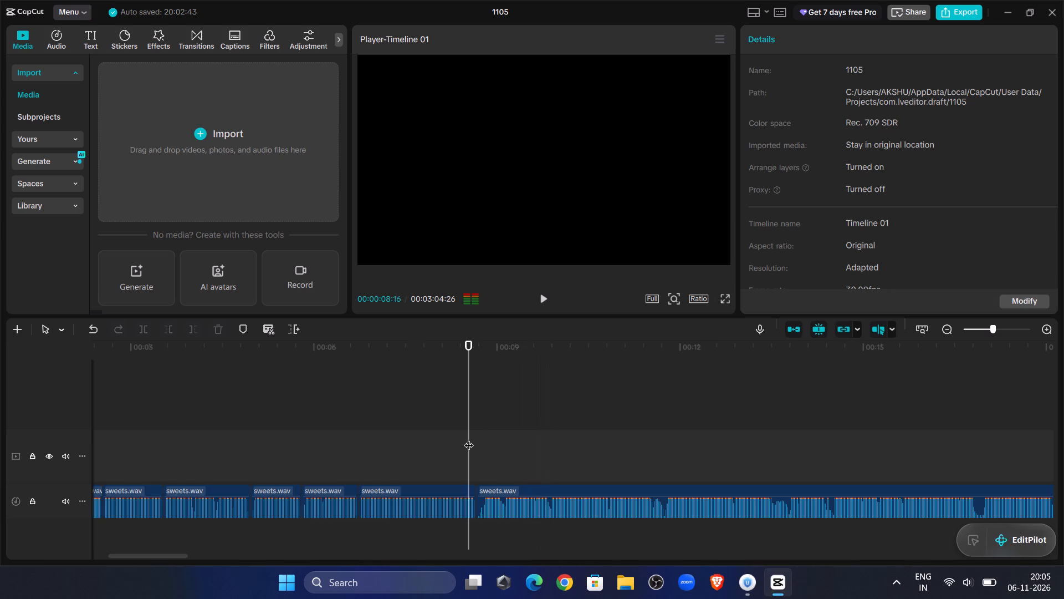
double_click(540, 299)
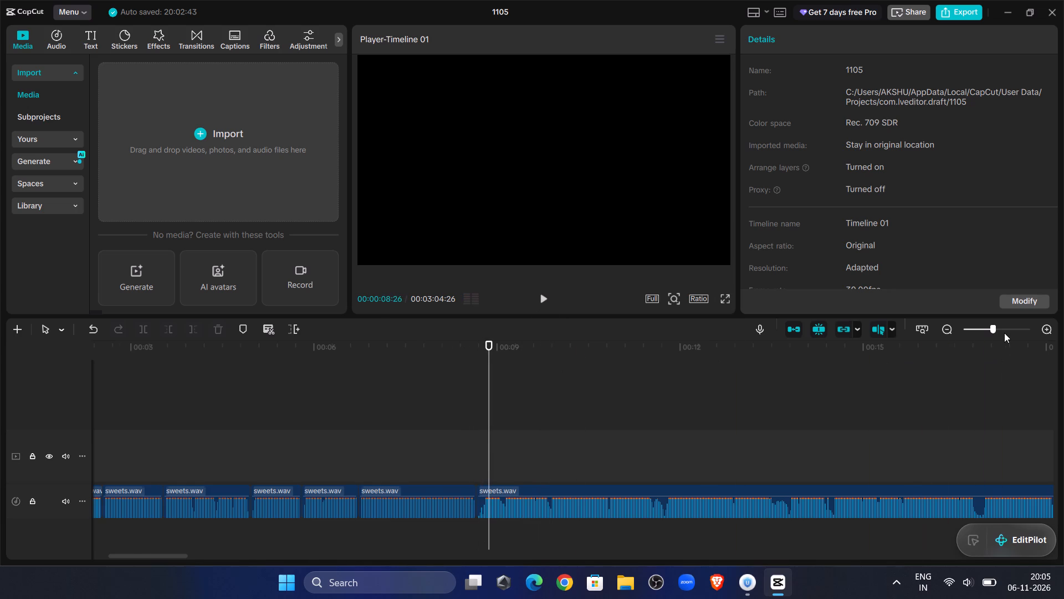
left_click(1004, 333)
left_click(464, 441)
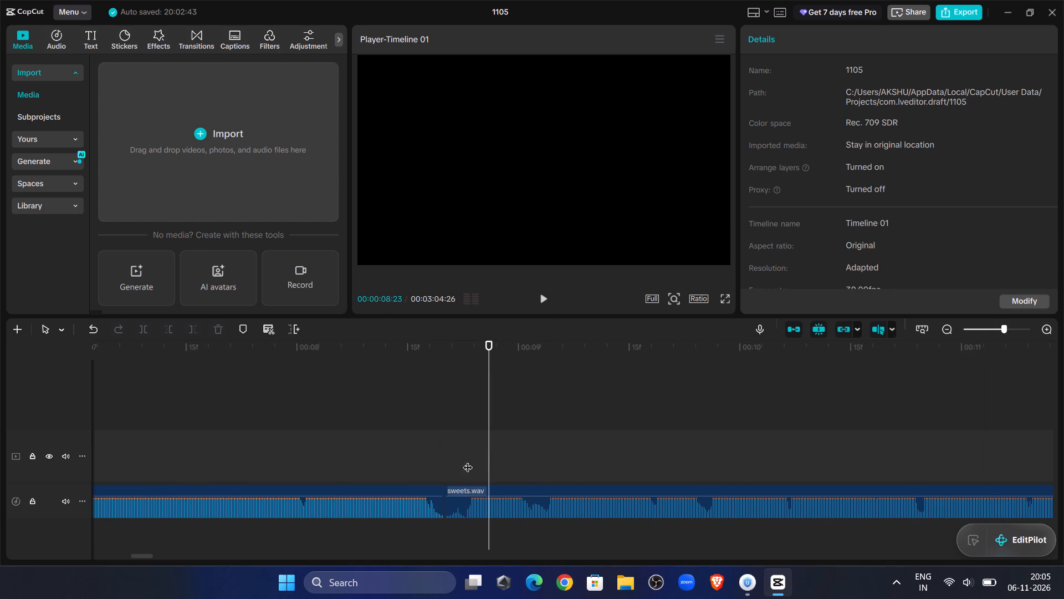
left_click(474, 501)
left_click(175, 333)
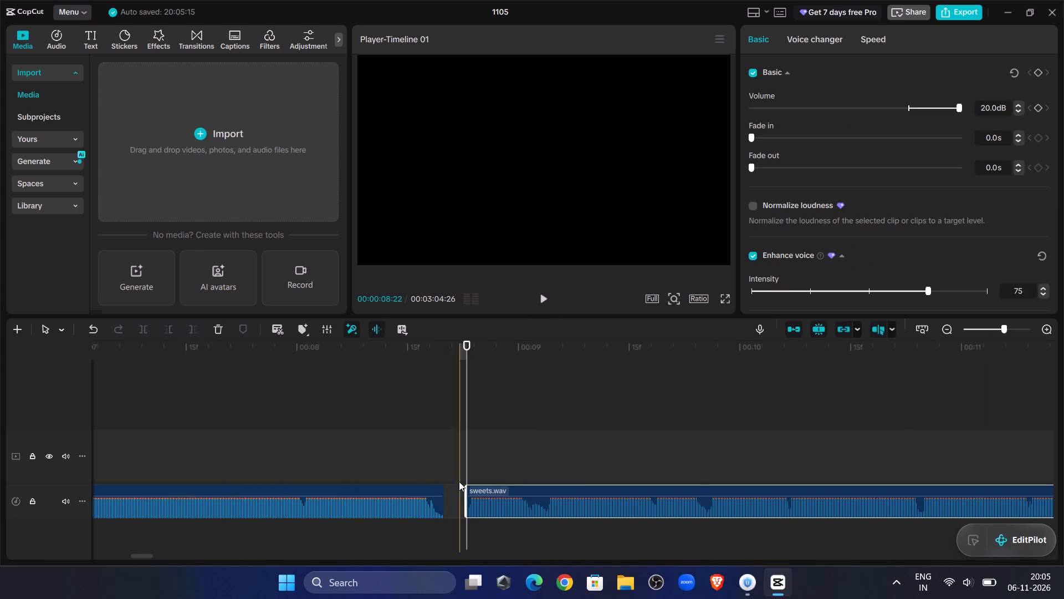
left_click_drag(475, 491, 453, 492)
Play from 00:00:08:00 across the join and split the last sweets.wav clip at the pause at 00:00:11:13.
left_click(293, 400)
left_click(555, 301)
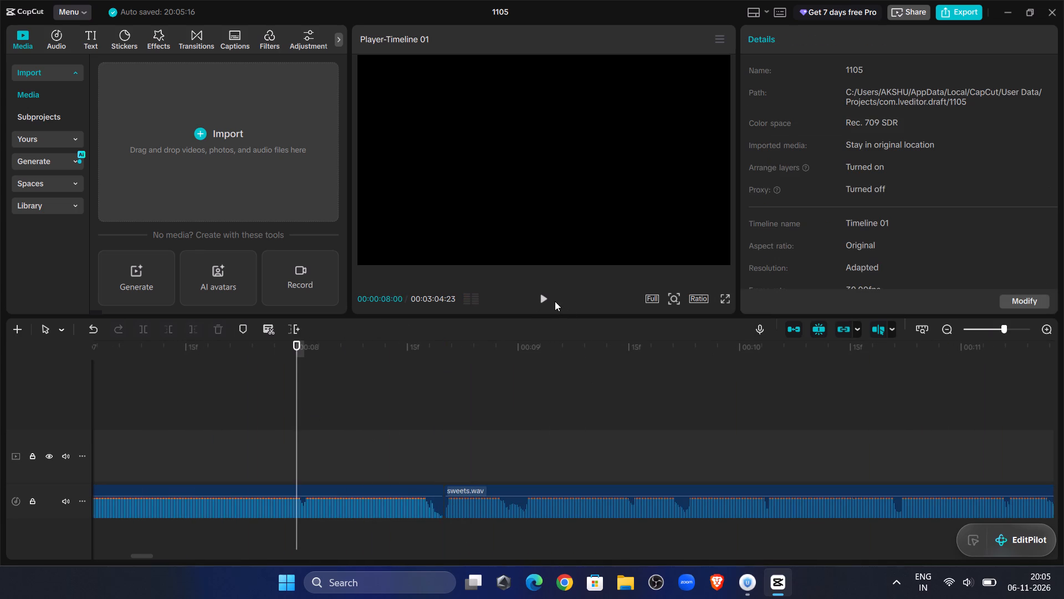
left_click(553, 301)
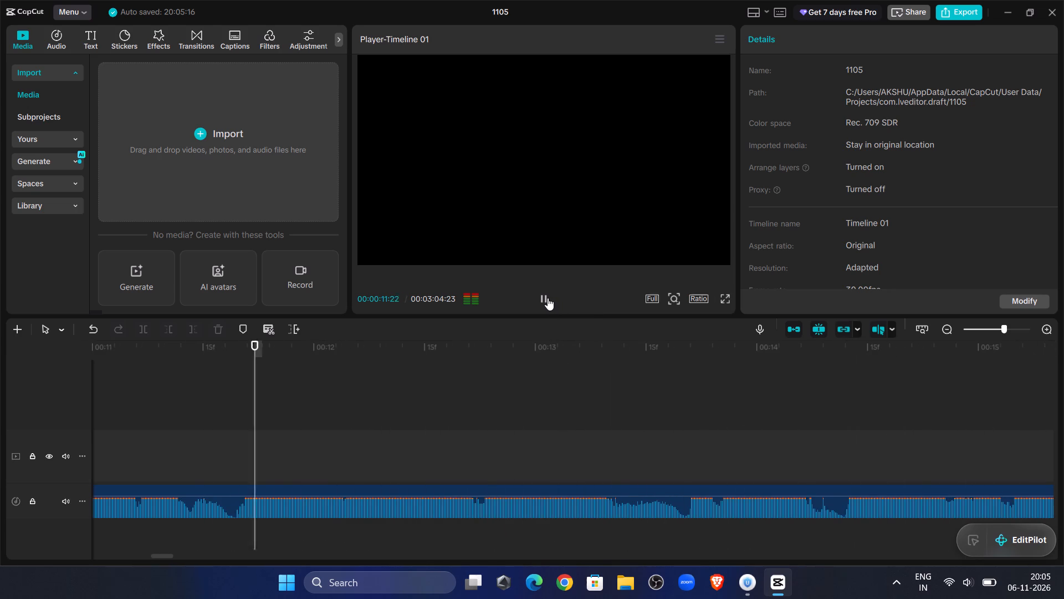
left_click(190, 400)
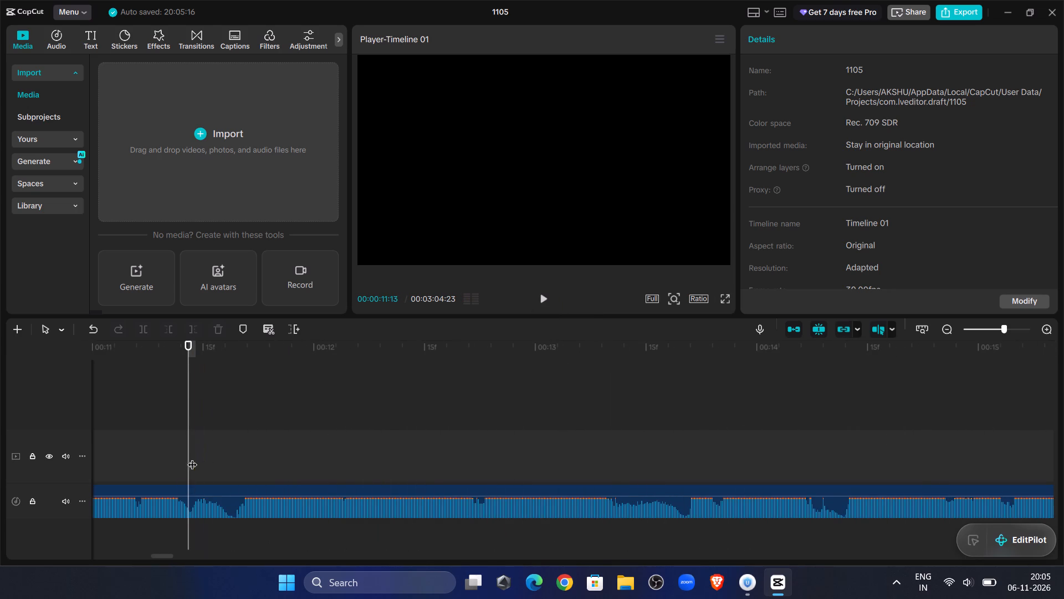
left_click(193, 458)
left_click(193, 461)
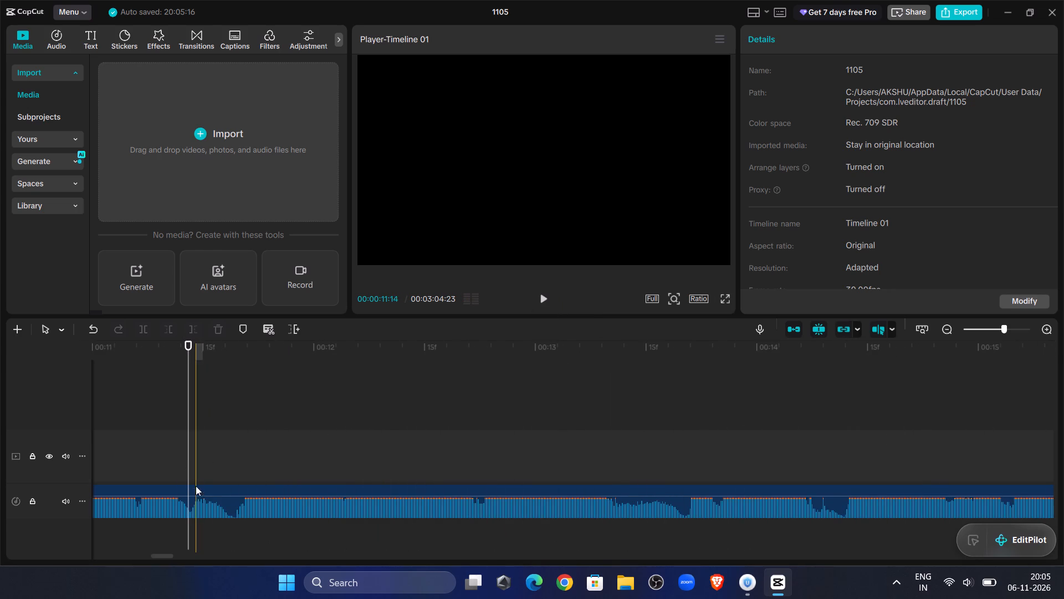
left_click(198, 497)
left_click(140, 329)
Trim the start of the new last clip up to about 00:00:11:19 and place it against the preceding clip.
double_click(544, 297)
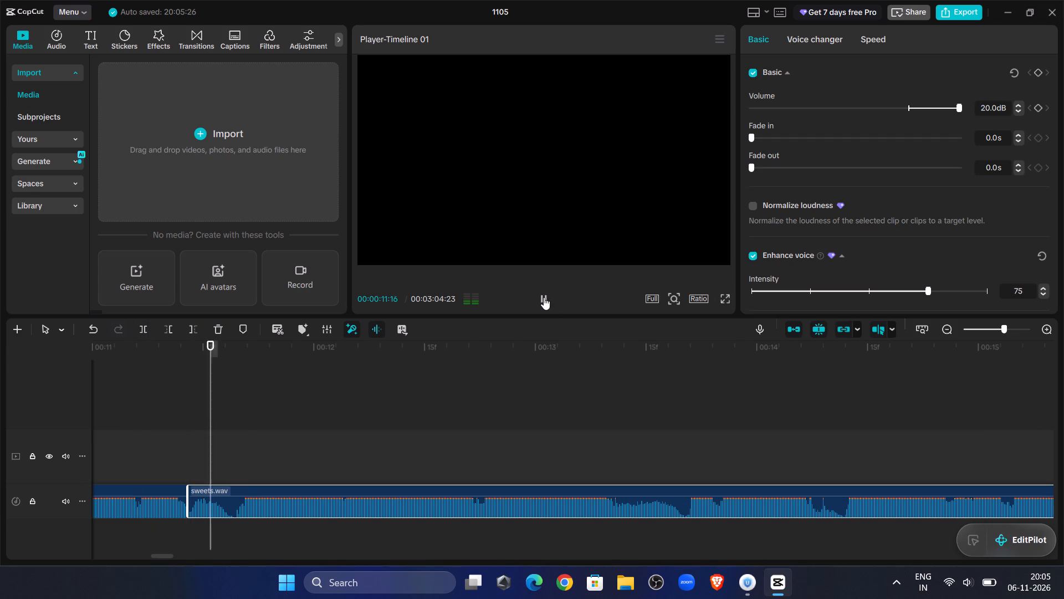
left_click(237, 430)
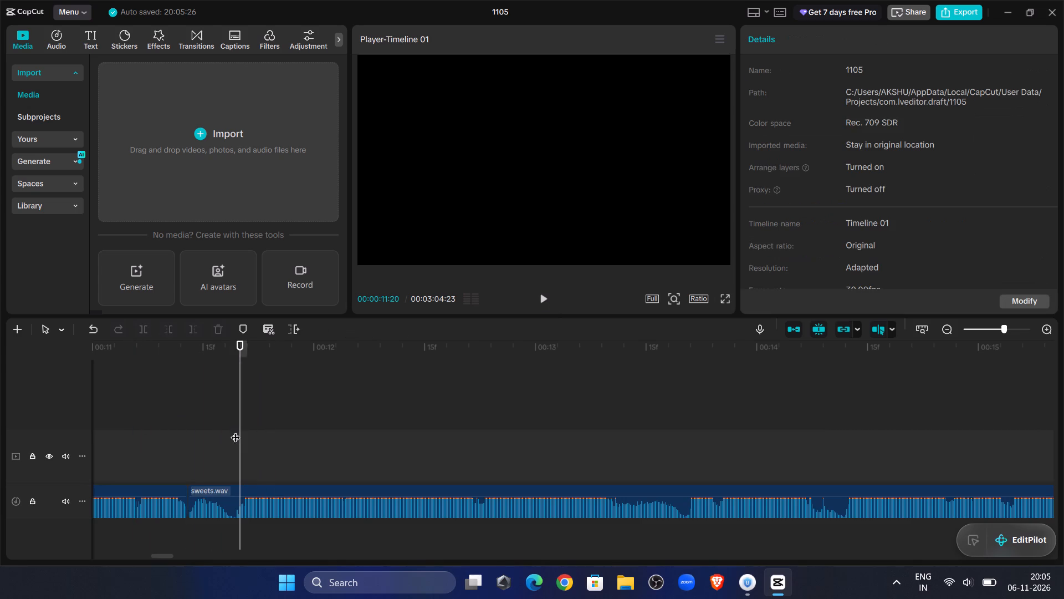
left_click(234, 430)
left_click(228, 495)
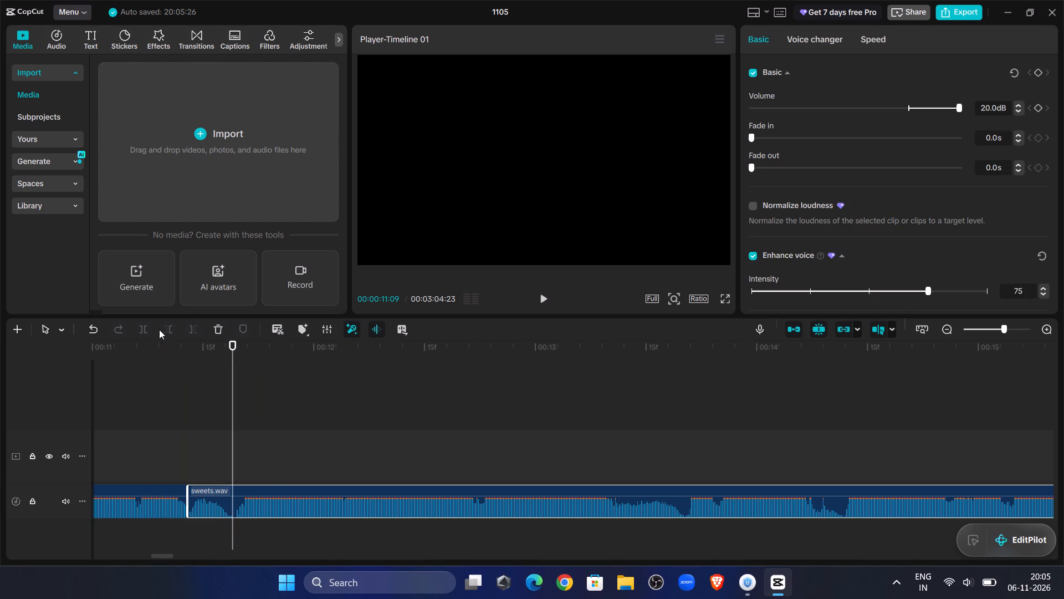
left_click(161, 328)
left_click_drag(246, 491, 204, 500)
Play across the join at 00:00:11:13 and split the last sweets.wav clip at 00:00:13:05.
left_click(141, 404)
left_click(530, 296)
left_click(541, 301)
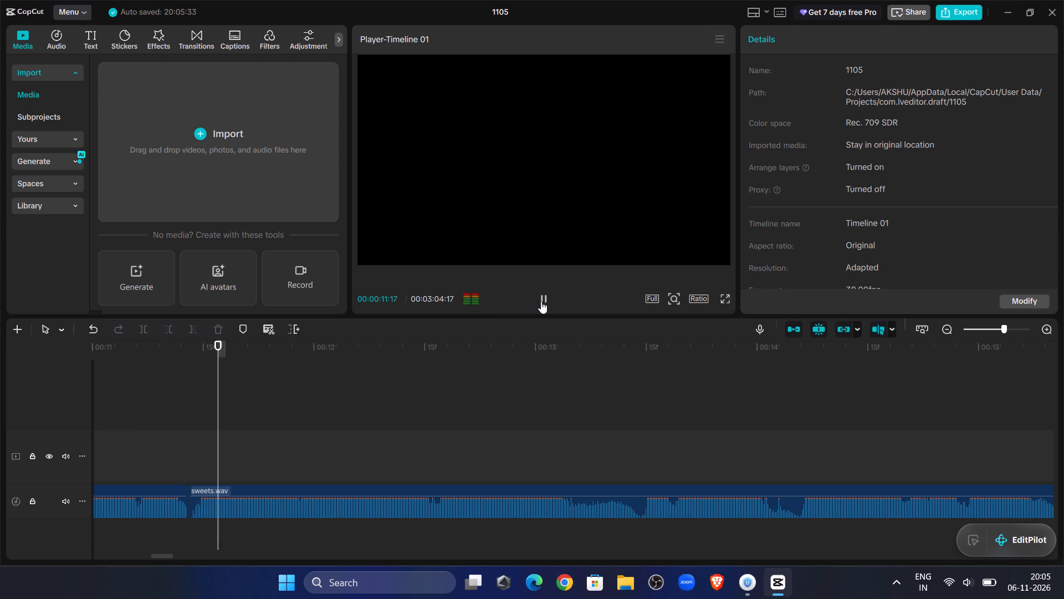
left_click(544, 295)
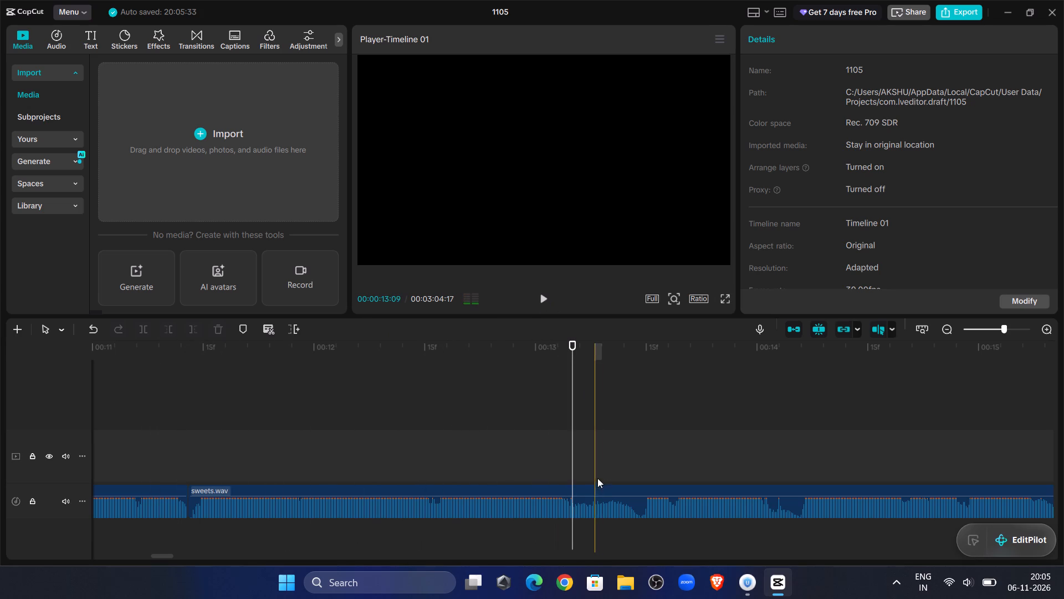
left_click(590, 493)
left_click(135, 335)
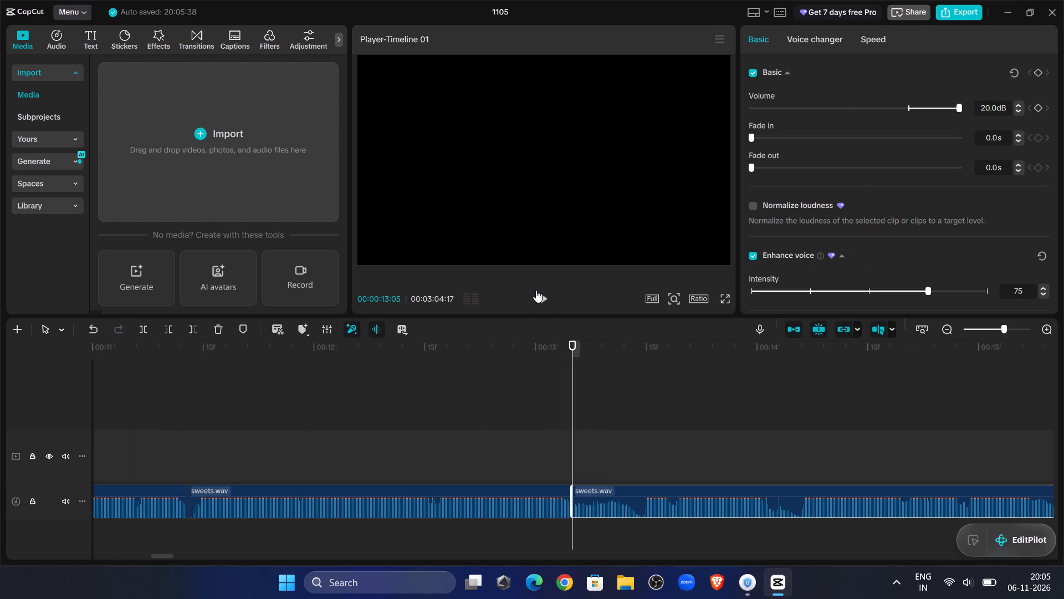
Listen past 00:00:13:05, trim the start of the last clip up to 00:00:13:14 and place it against the preceding clip.
left_click(536, 290)
left_click(614, 419)
left_click(615, 419)
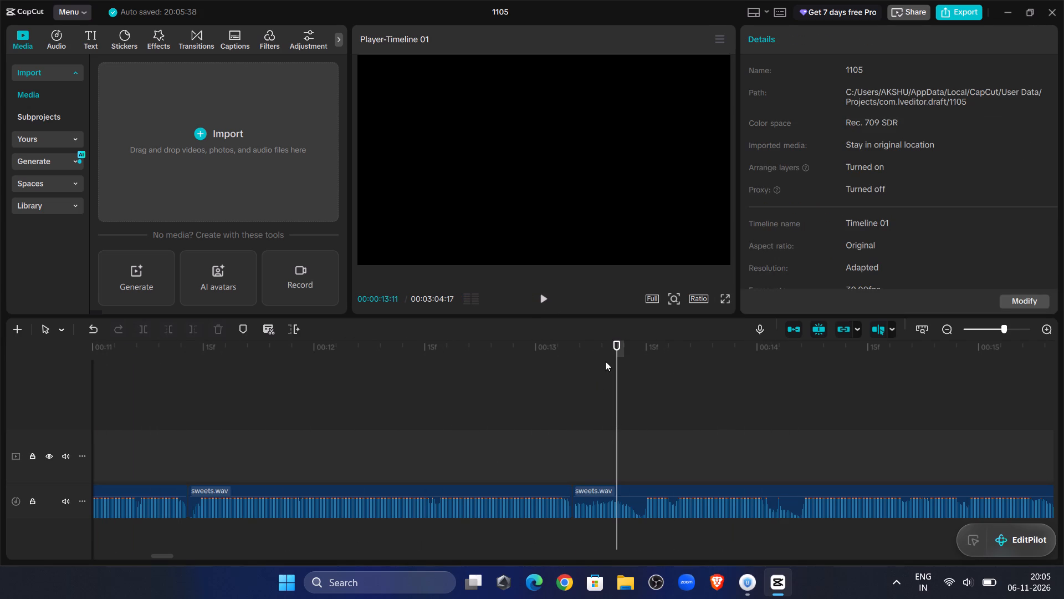
left_click(549, 298)
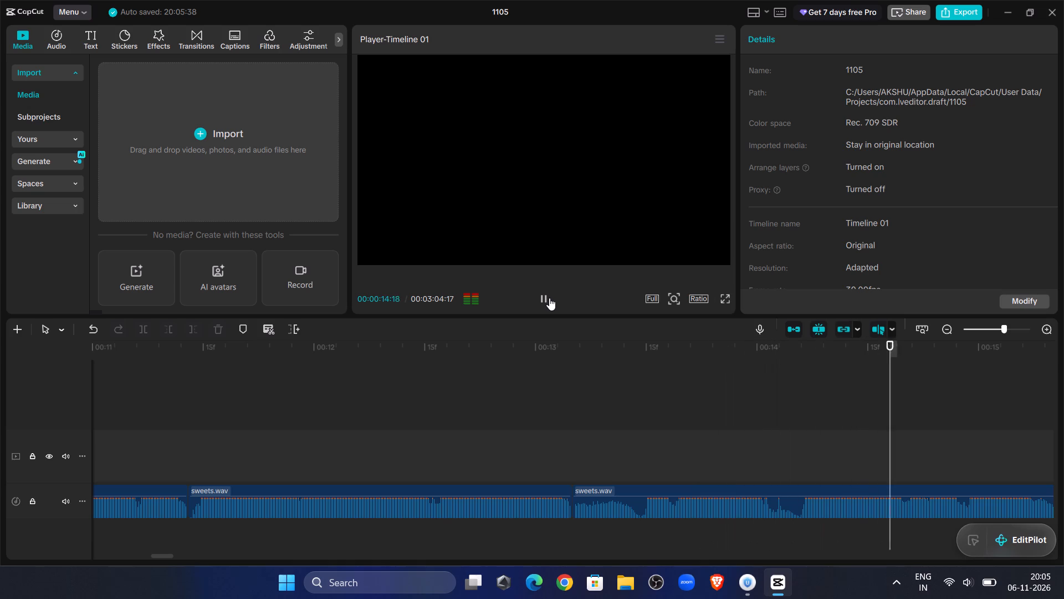
left_click(168, 400)
left_click_drag(168, 400, 399, 399)
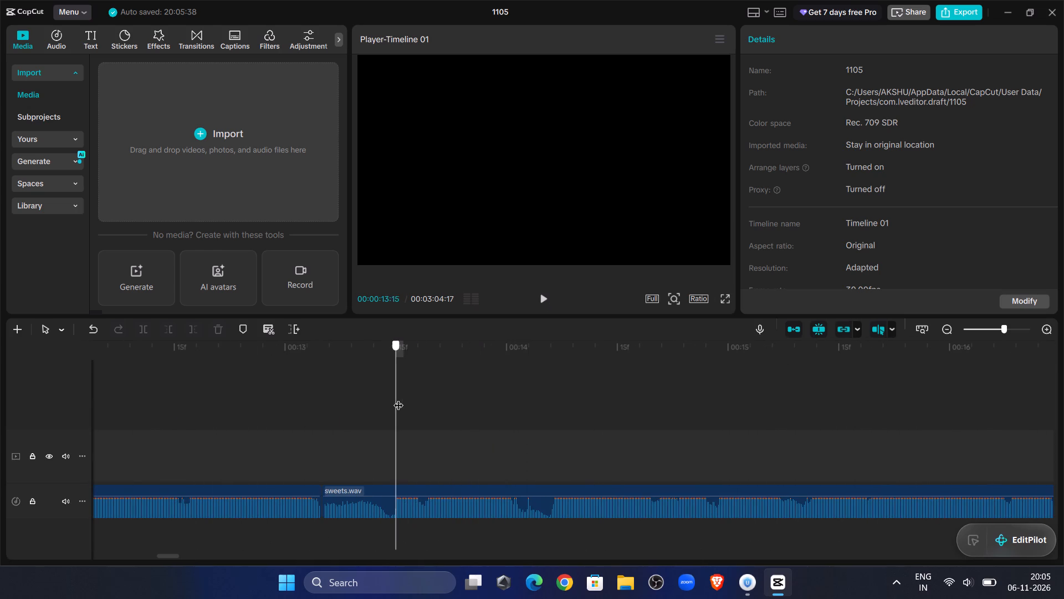
left_click(549, 301)
left_click(549, 301)
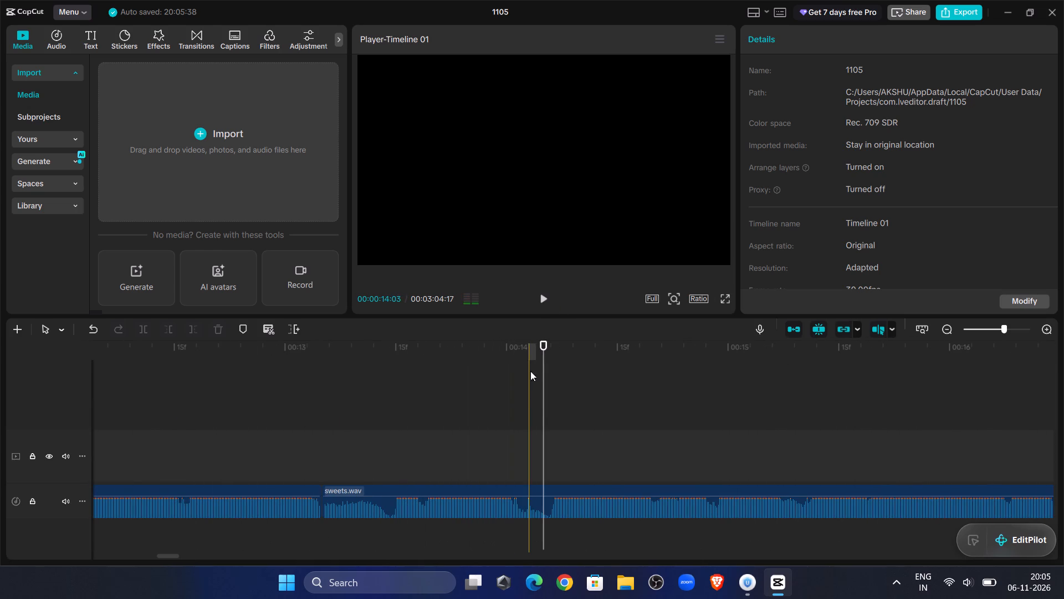
double_click(543, 304)
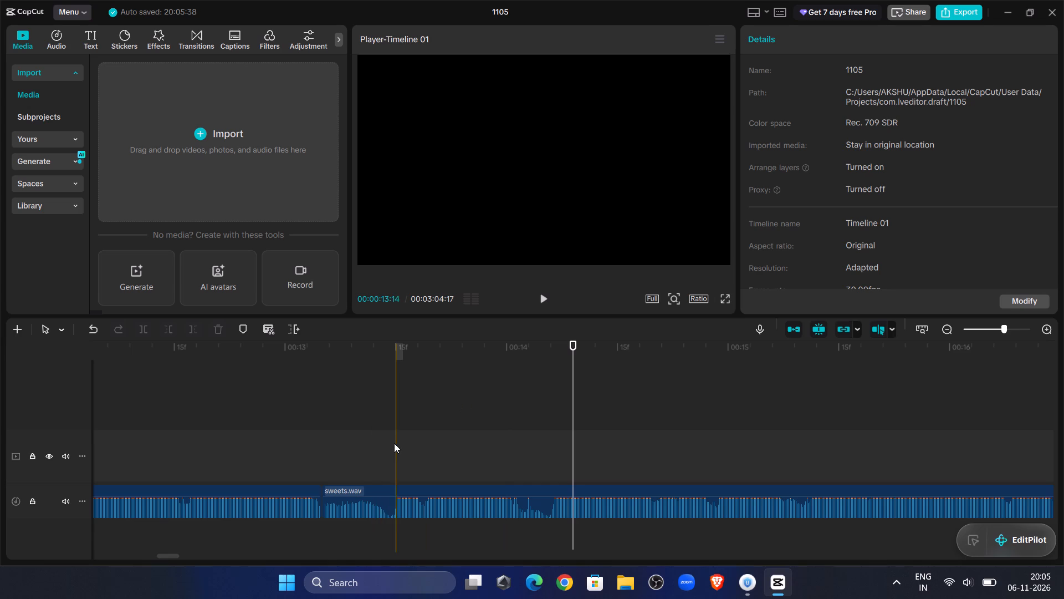
left_click(392, 444)
left_click(387, 499)
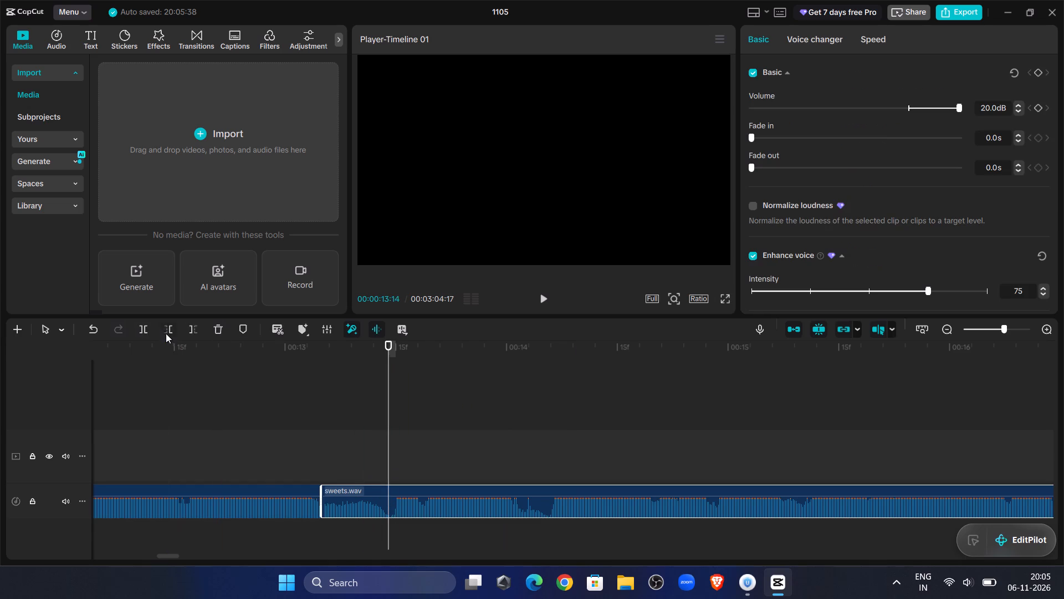
left_click(165, 332)
left_click_drag(397, 491, 330, 490)
Play across the join at 00:00:13:05 and split the last sweets.wav clip at 00:00:13:24.
left_click(248, 411)
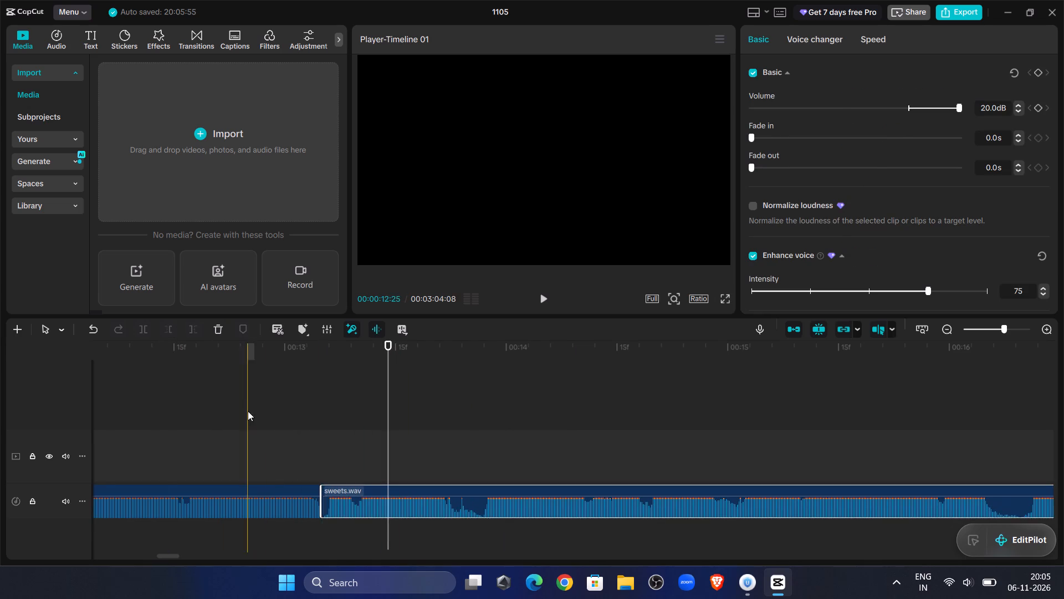
left_click(536, 304)
left_click(538, 303)
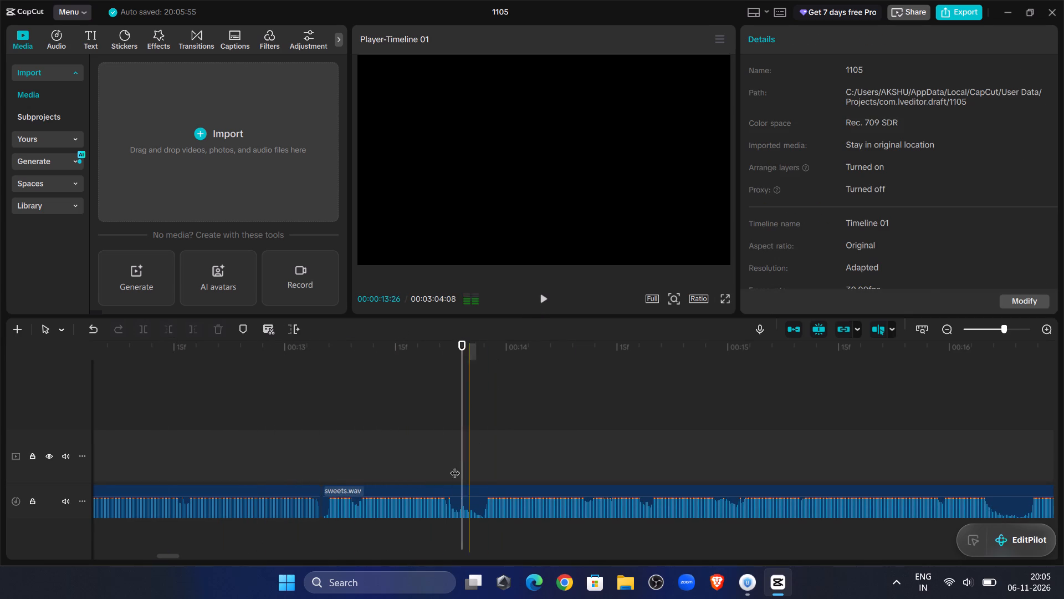
left_click(436, 501)
left_click(145, 329)
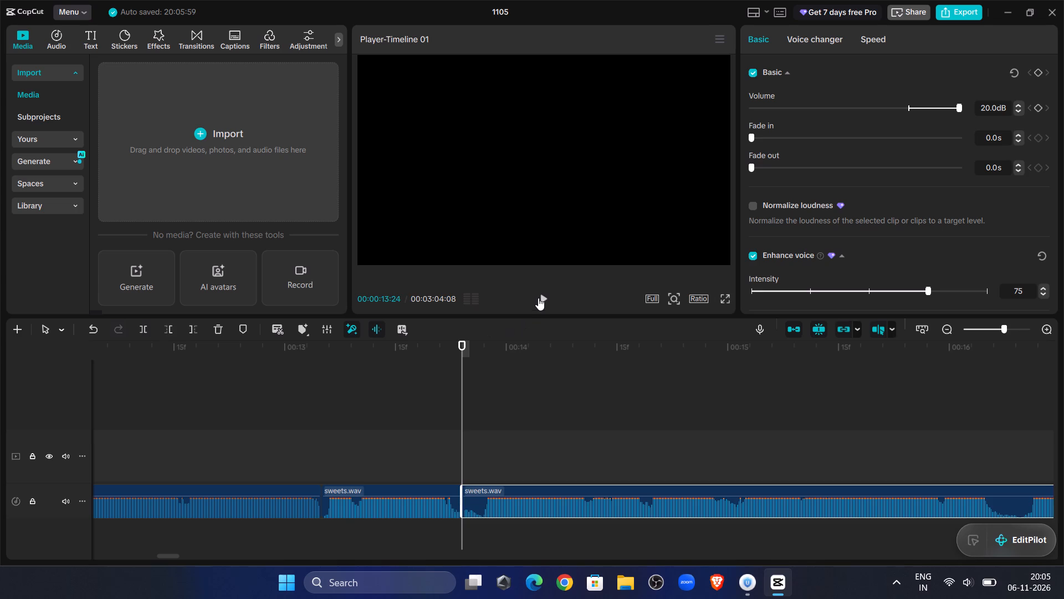
Trim the start of the new last clip up to 00:00:13:26 and place it against the preceding clip.
double_click(538, 298)
left_click_drag(493, 418, 479, 423)
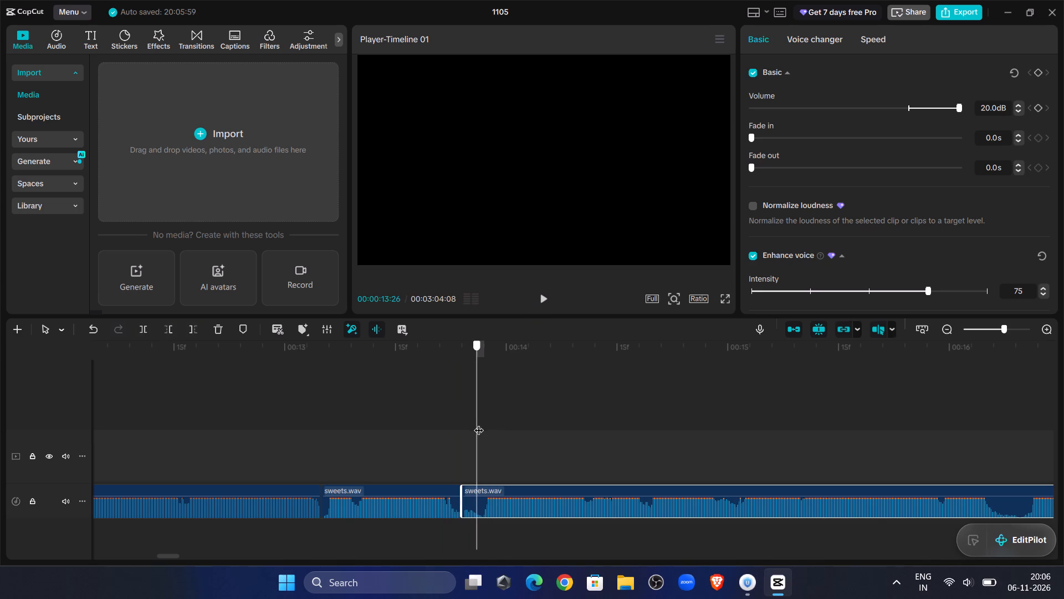
left_click_drag(479, 423, 478, 427)
left_click(168, 333)
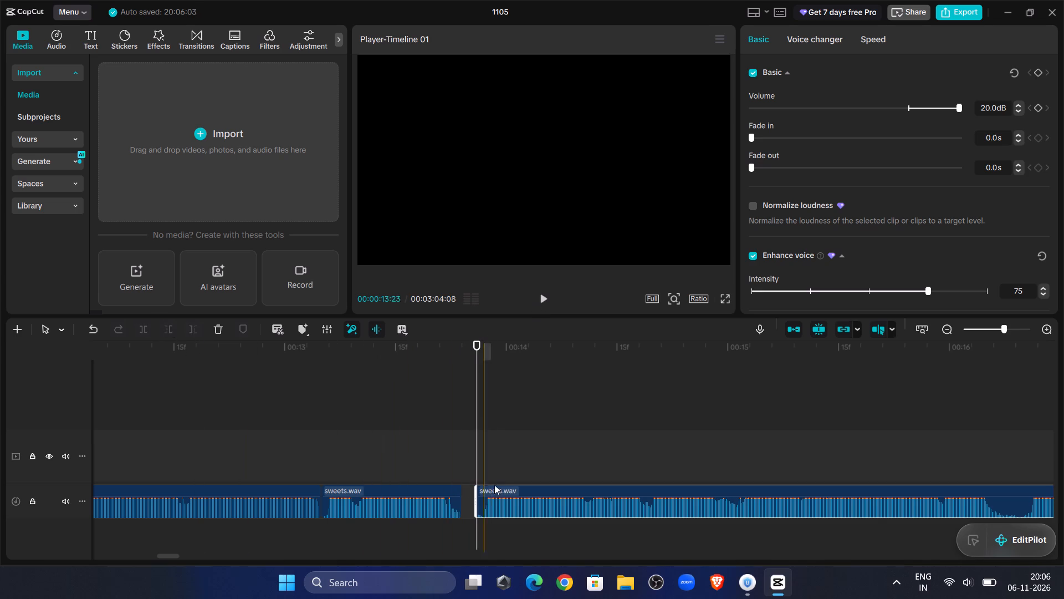
left_click_drag(502, 491, 486, 492)
Play from 00:00:12:28 to about 00:00:16:10 and split the last sweets.wav clip where the pause begins, at 00:00:16:04.
left_click(267, 383)
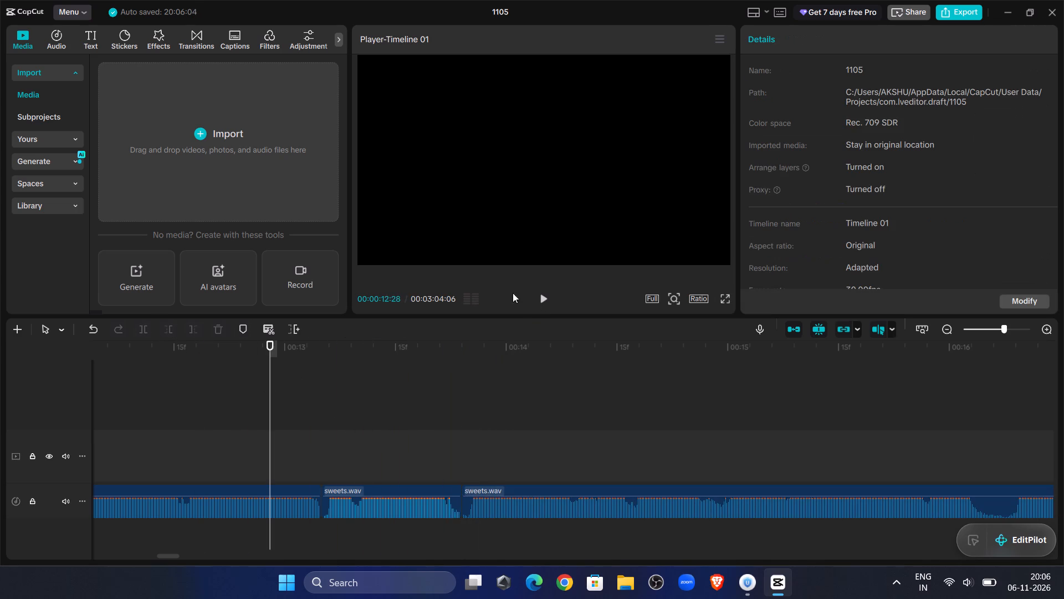
left_click(549, 293)
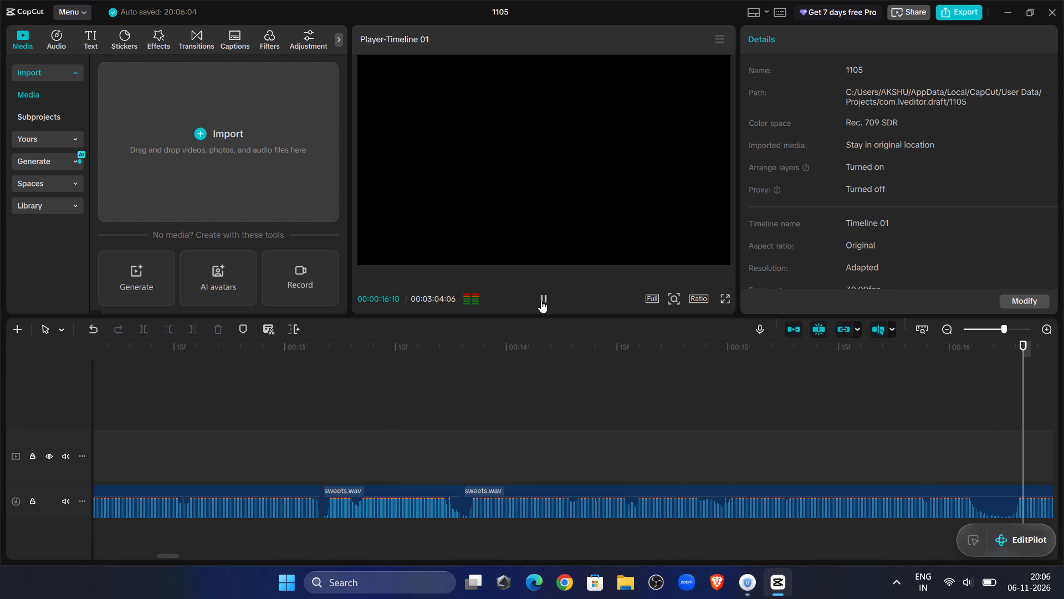
left_click(144, 397)
left_click_drag(144, 397, 116, 398)
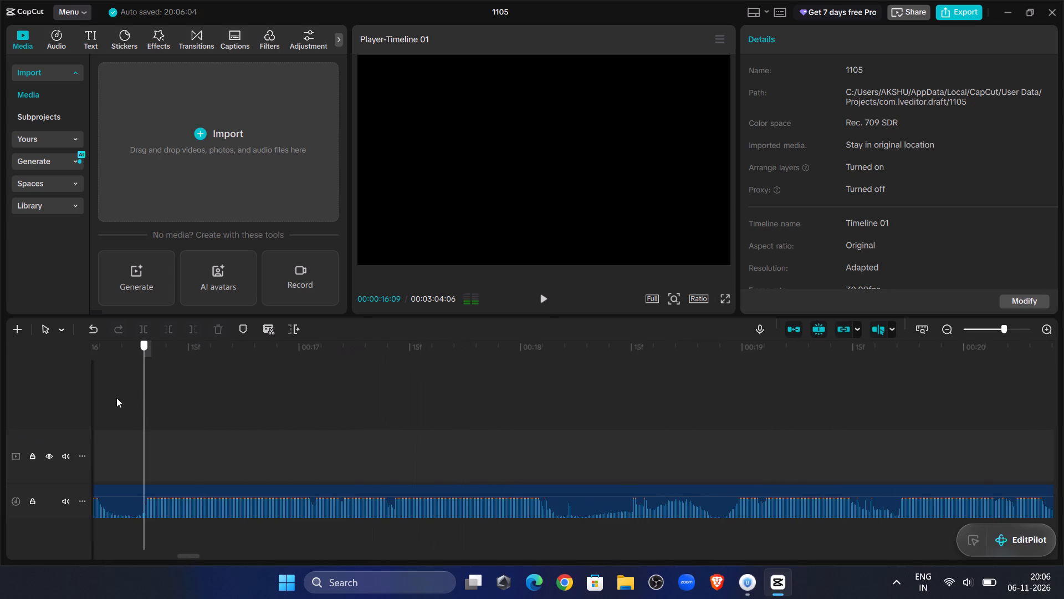
left_click_drag(116, 398, 383, 453)
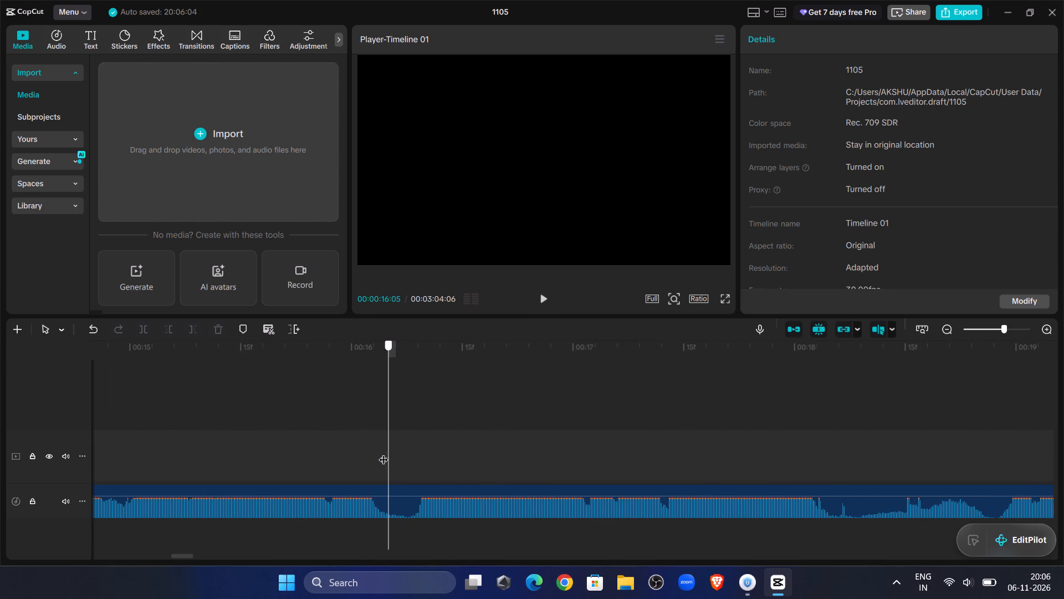
left_click_drag(383, 453, 383, 453)
left_click(387, 495)
left_click(142, 336)
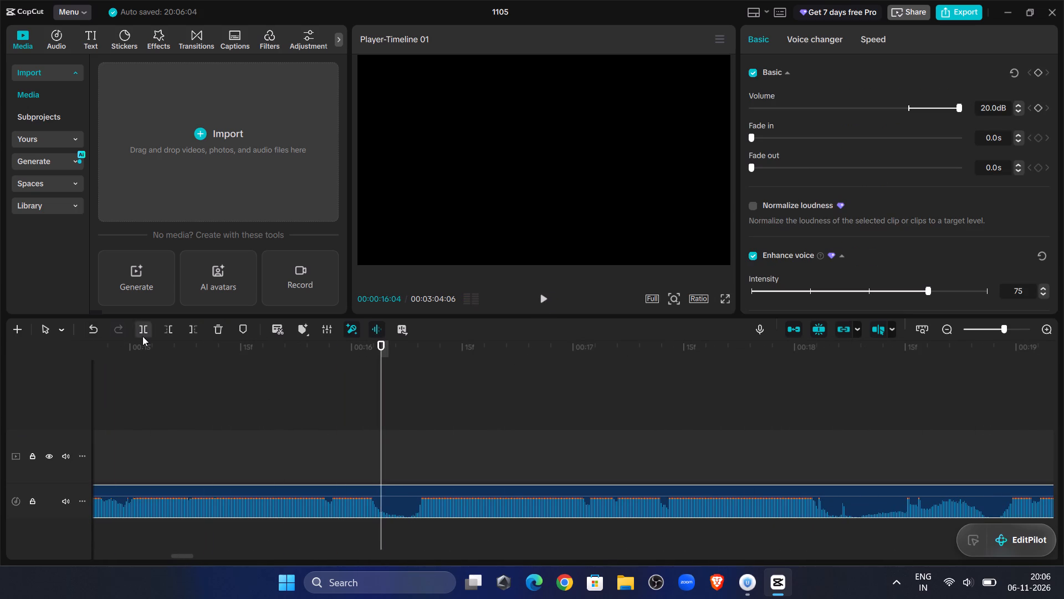
Trim the start of the new last clip up to about 00:00:16:08 and place it against the preceding clip.
double_click(532, 301)
left_click(554, 296)
triple_click(537, 298)
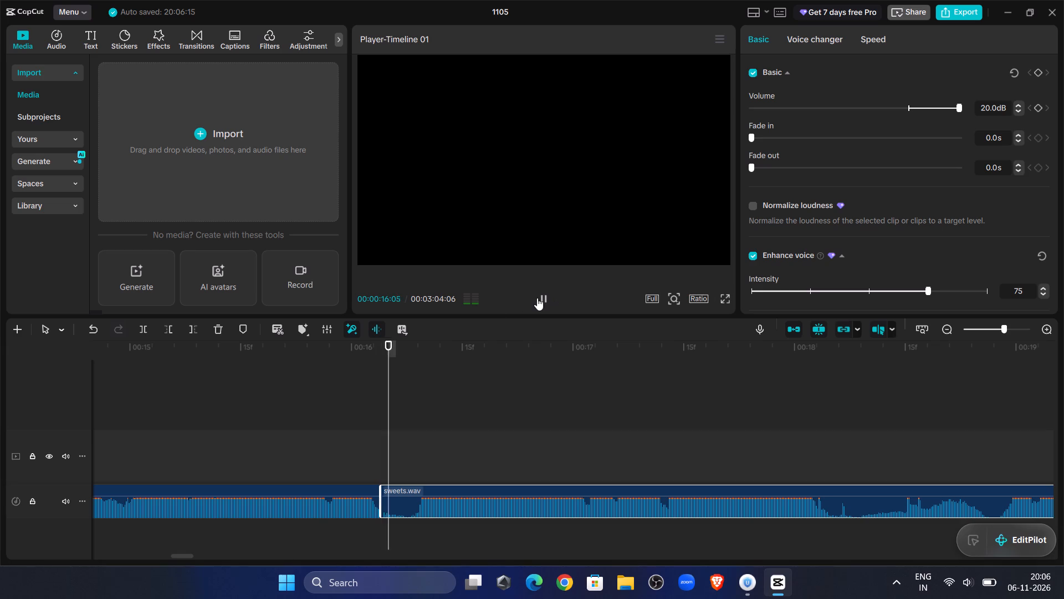
double_click(411, 419)
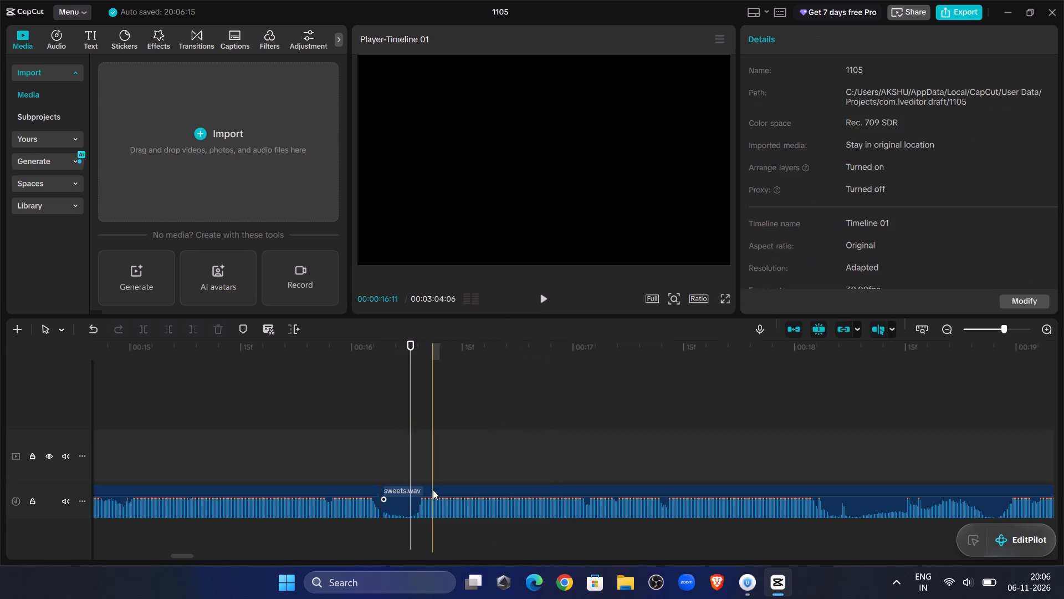
left_click(433, 490)
left_click(175, 324)
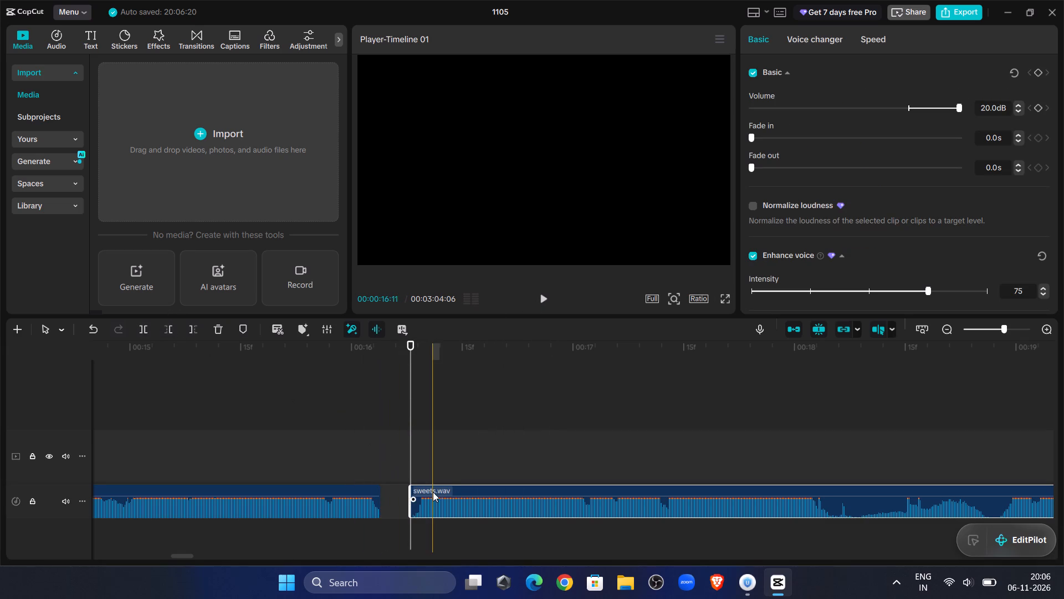
left_click_drag(432, 492, 402, 490)
Play across the join at about 00:00:16:04 and split the last sweets.wav clip where the pause begins, at 00:00:18:02.
left_click(326, 409)
left_click(536, 299)
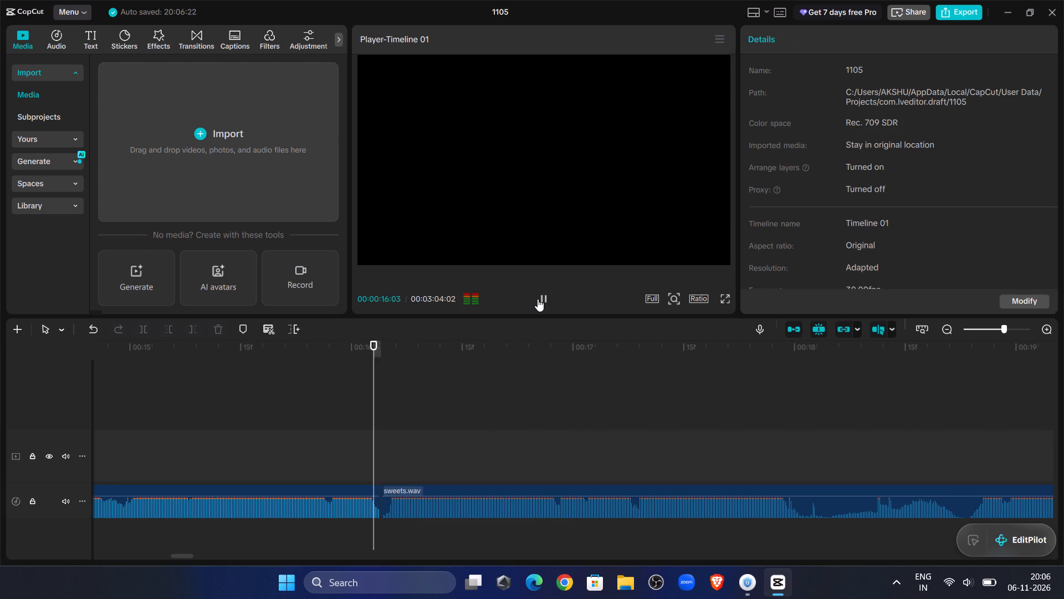
left_click(543, 295)
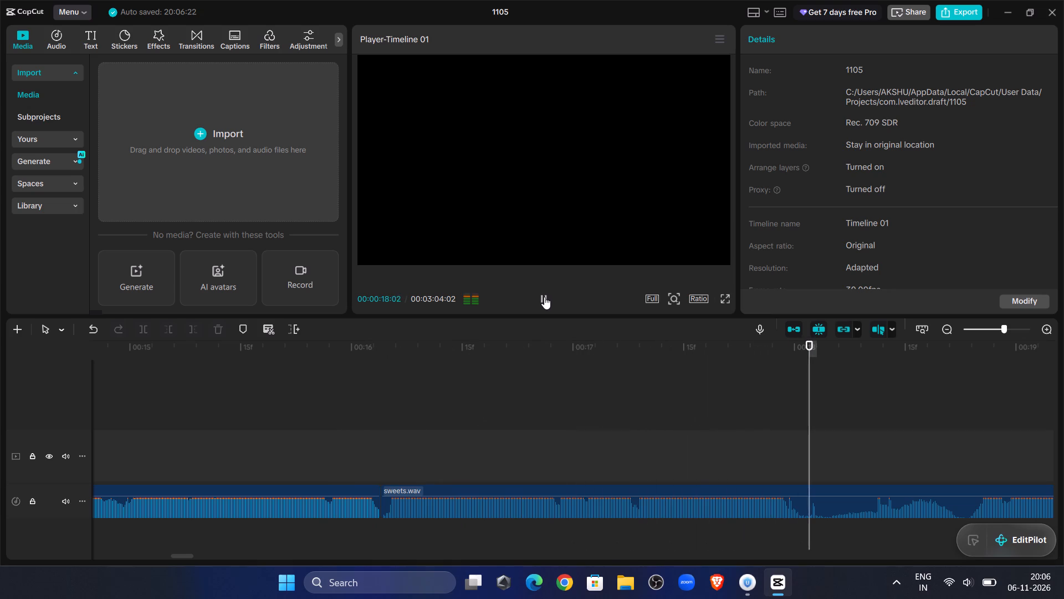
left_click(770, 506)
left_click(140, 325)
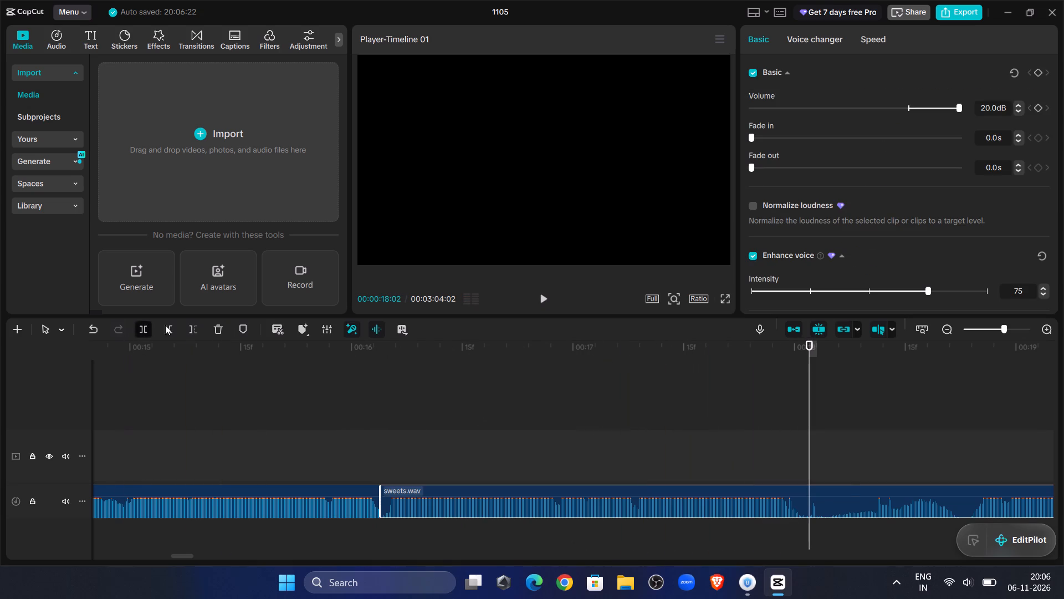
Play on to about 00:00:36:00, trim the start of the last sweets.wav clip up to 00:00:35:10 and place it against the preceding clip.
left_click(539, 294)
left_click(990, 326)
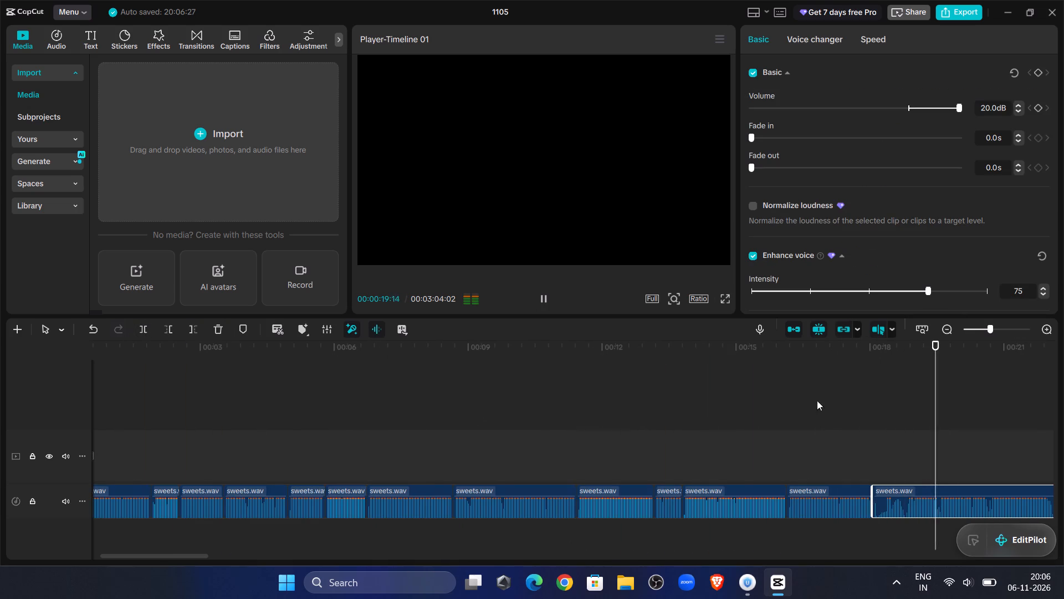
left_click_drag(156, 556, 177, 555)
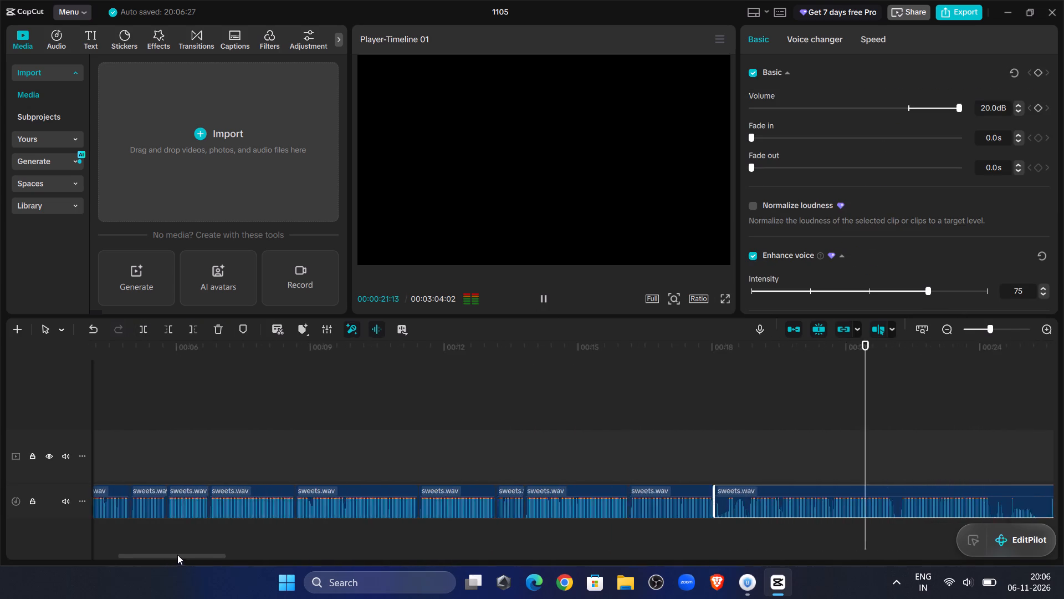
left_click_drag(177, 555, 223, 557)
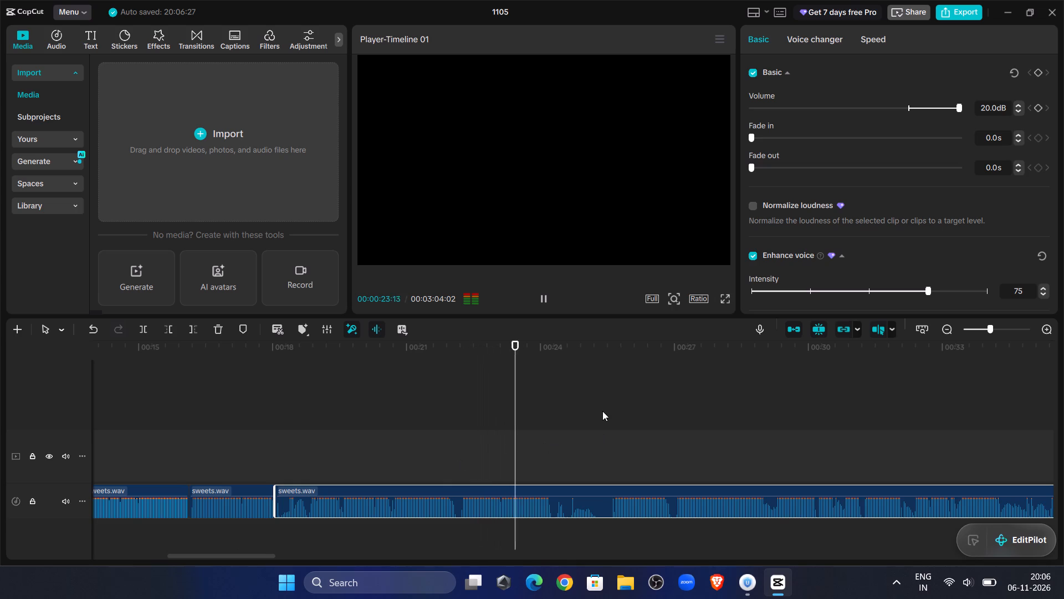
left_click(602, 411)
left_click(548, 302)
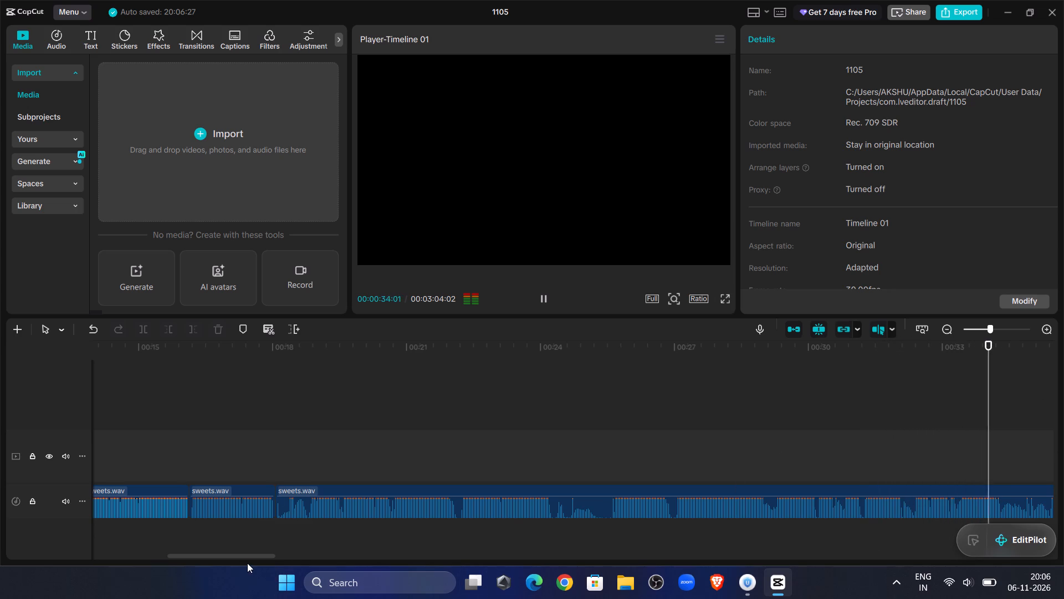
left_click_drag(243, 559, 277, 560)
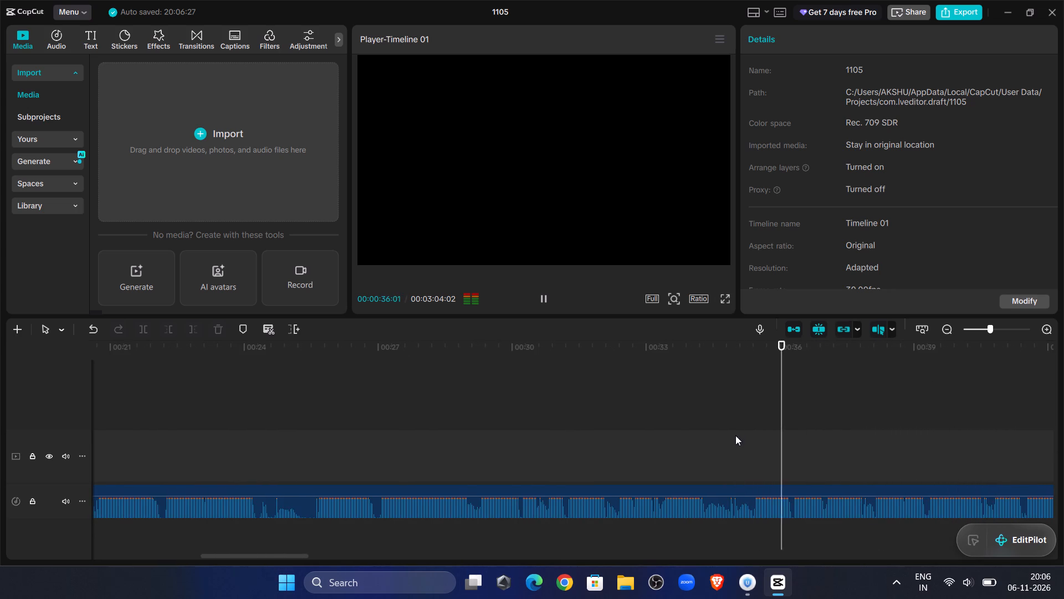
left_click(739, 433)
left_click_drag(739, 433, 751, 443)
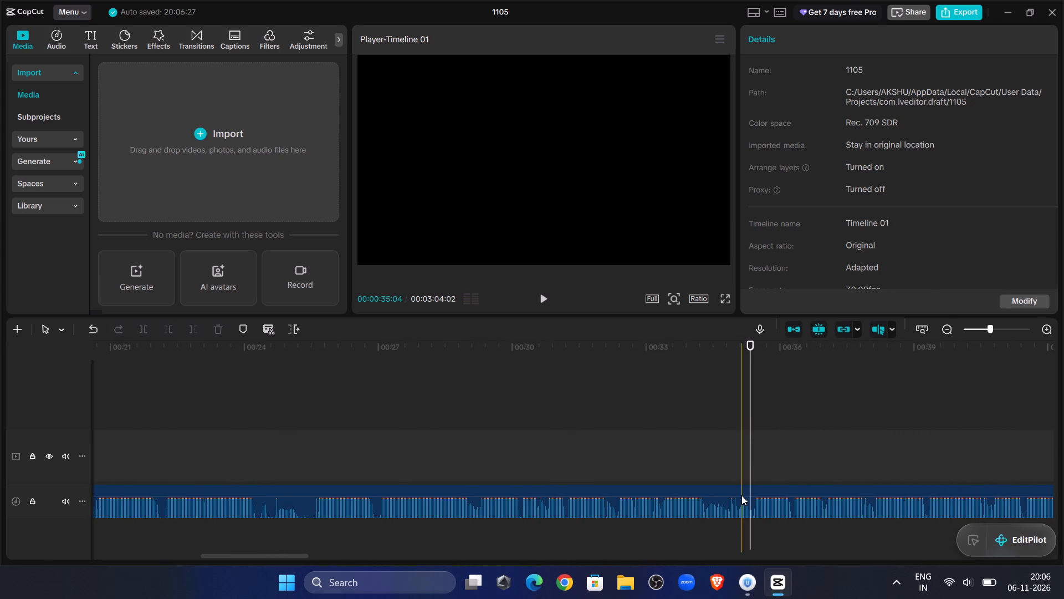
left_click(741, 495)
left_click(172, 332)
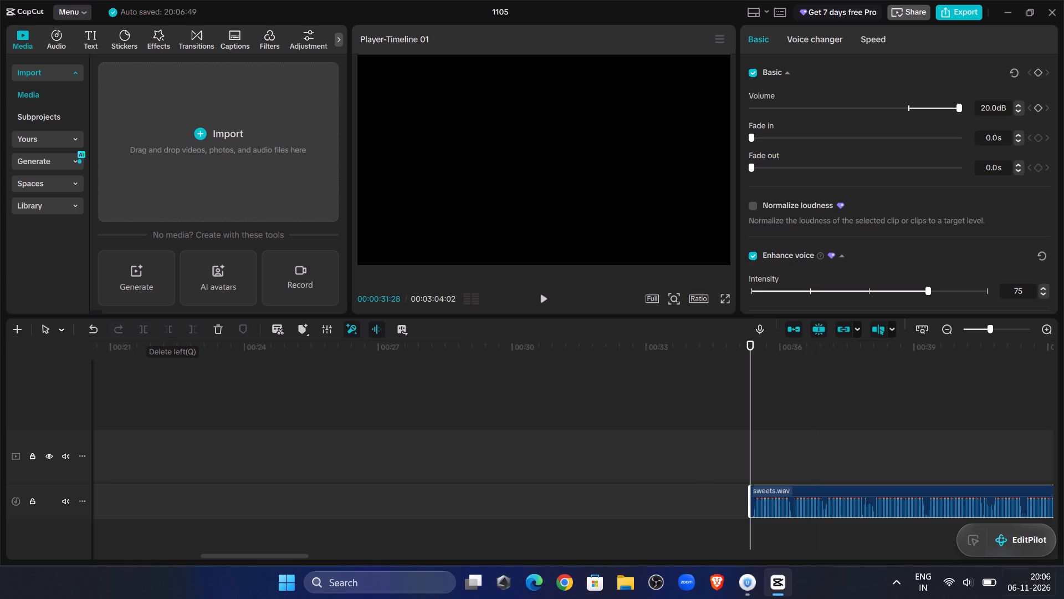
left_click_drag(786, 489, 0, 495)
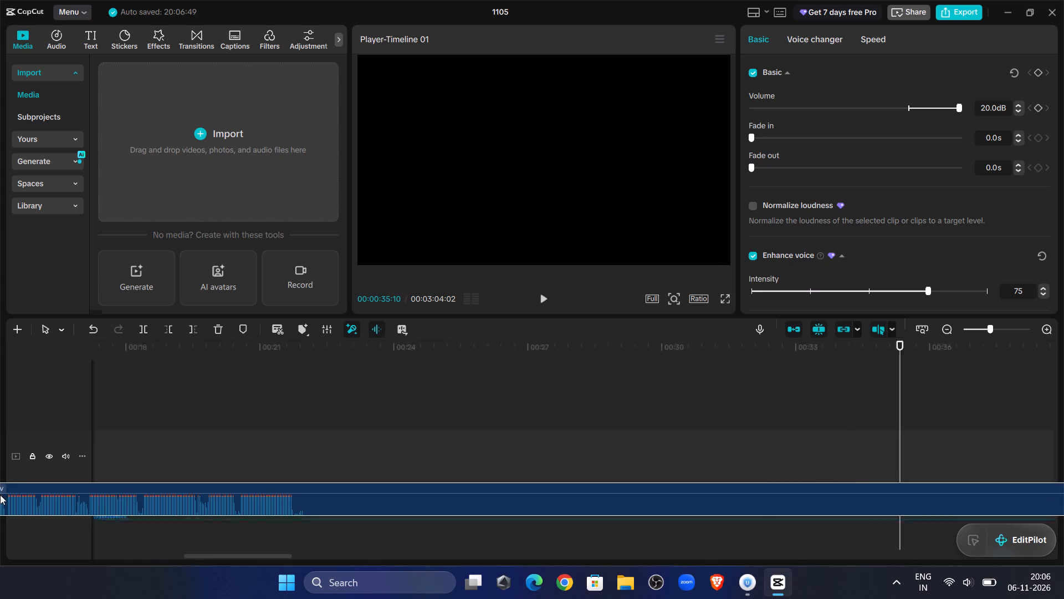
left_click_drag(0, 495, 451, 488)
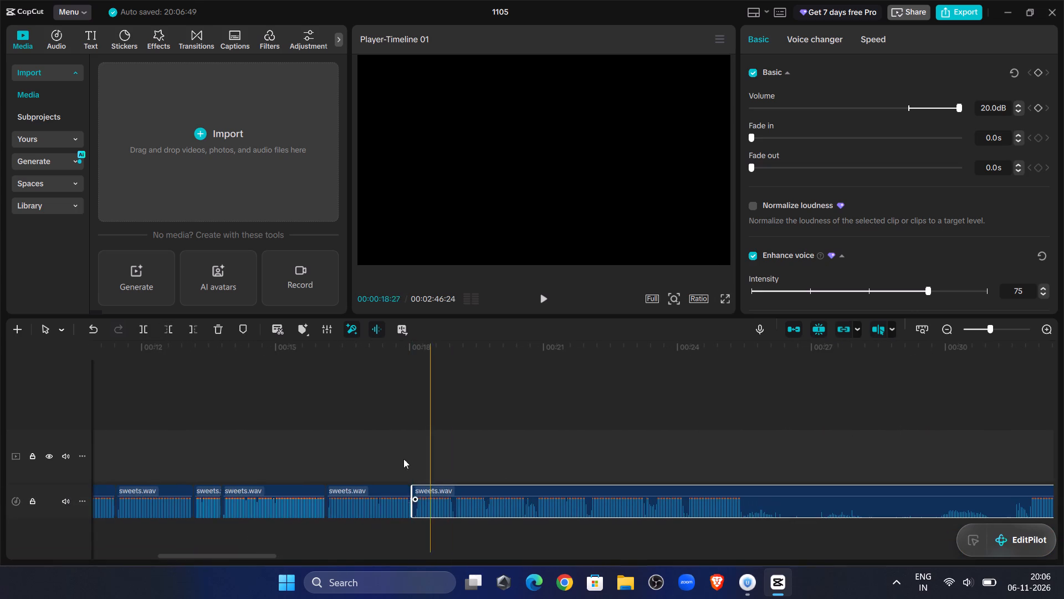
Play across the join at 00:00:18:02 and split the last sweets.wav clip at 00:00:20:18.
left_click(316, 403)
left_click(537, 301)
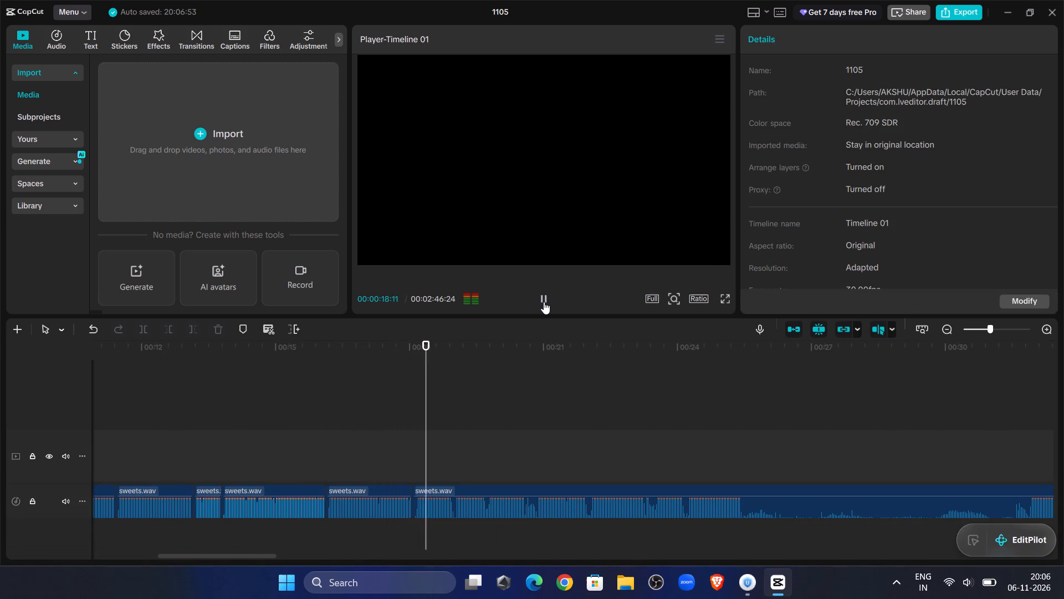
left_click(544, 302)
left_click(544, 302)
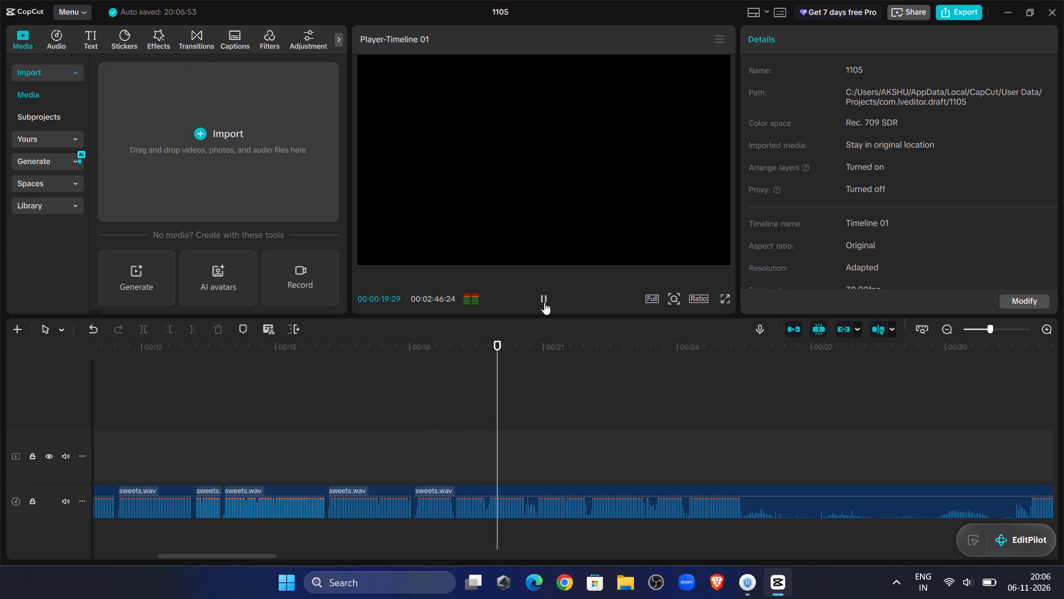
left_click(544, 302)
left_click(482, 486)
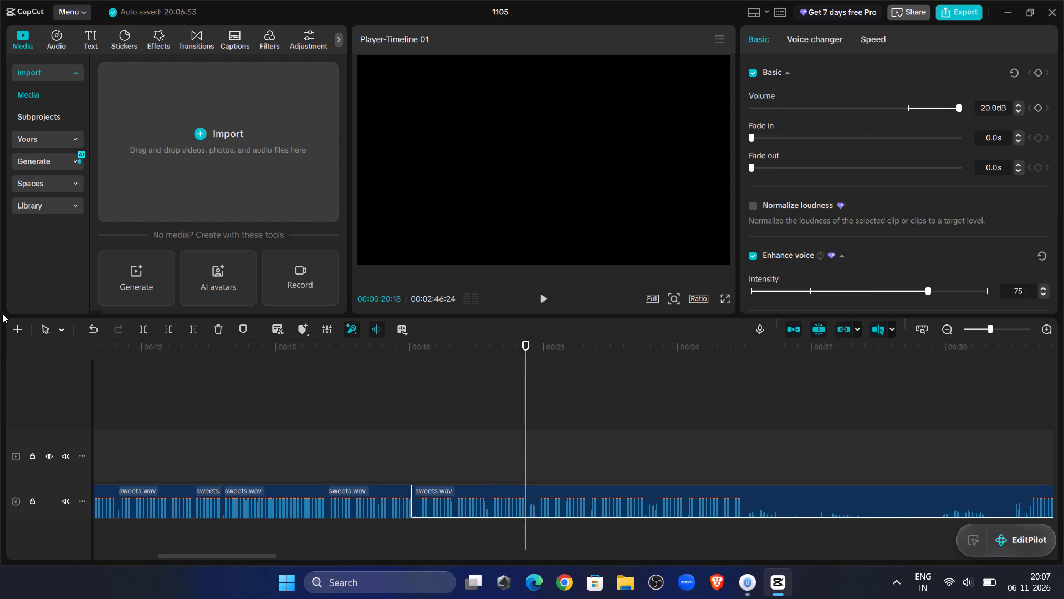
left_click(139, 331)
Trim the start of the new last clip up to 00:00:20:25 and place it against the preceding clip.
double_click(546, 297)
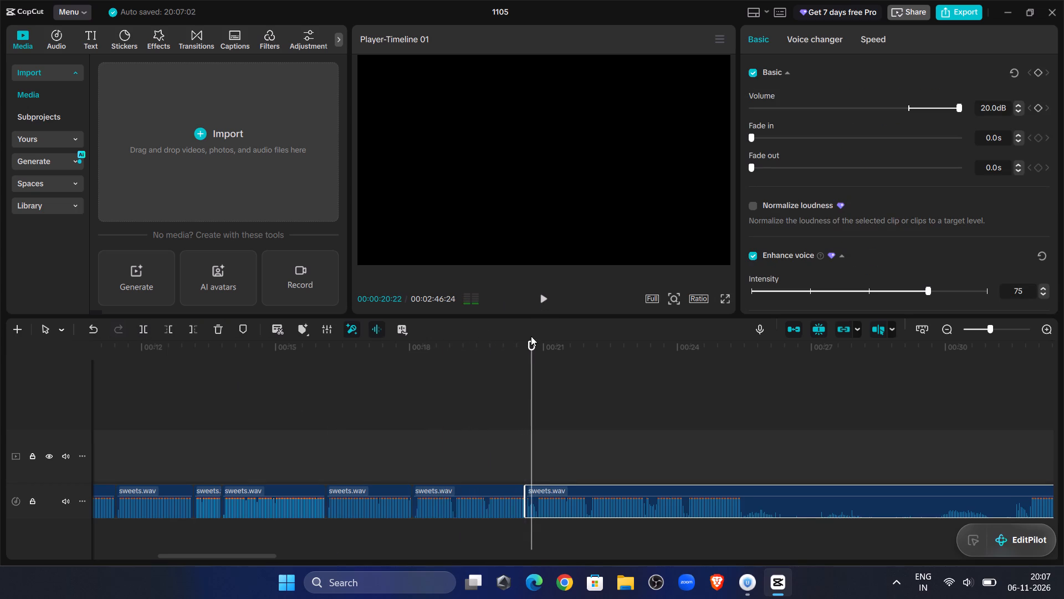
left_click_drag(533, 372, 536, 378)
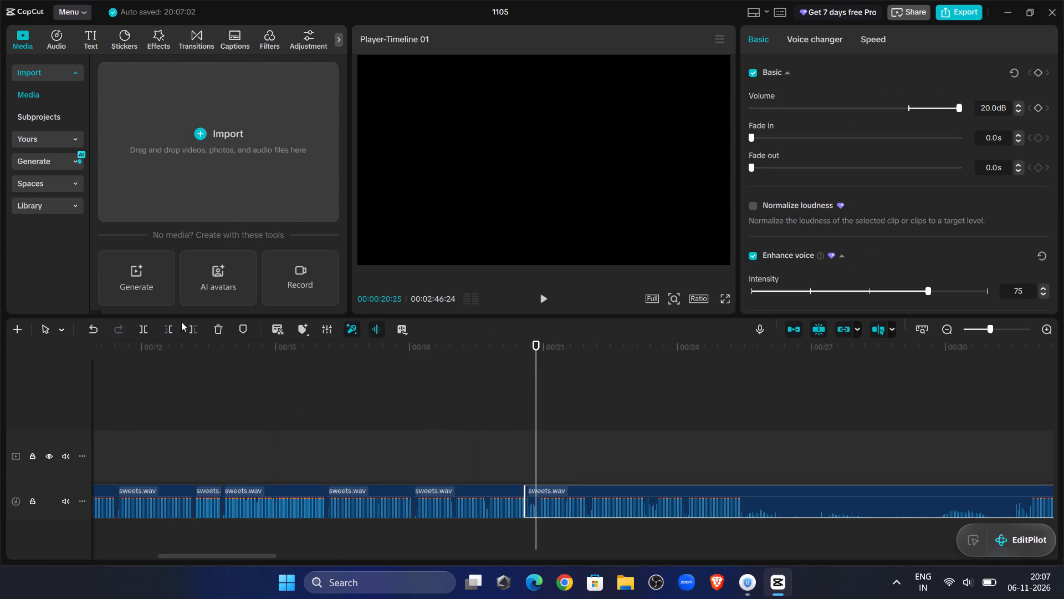
left_click(173, 323)
left_click_drag(552, 491, 538, 492)
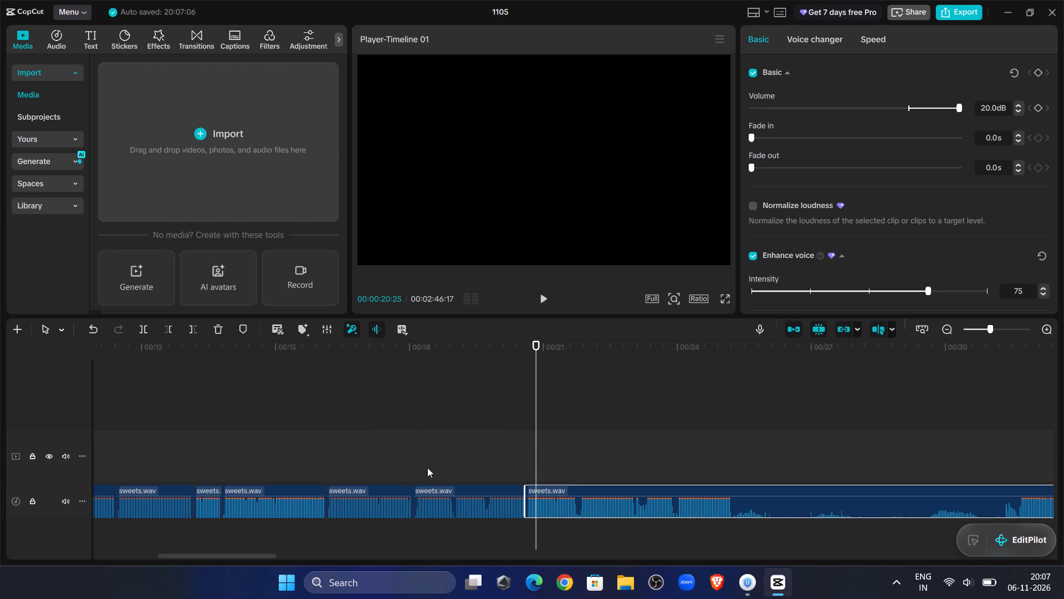
Replay the latest joins, trim the start of the clip beginning at 00:00:18:02 up to 00:00:18:03 and place it against the preceding clip.
left_click(350, 428)
left_click(543, 302)
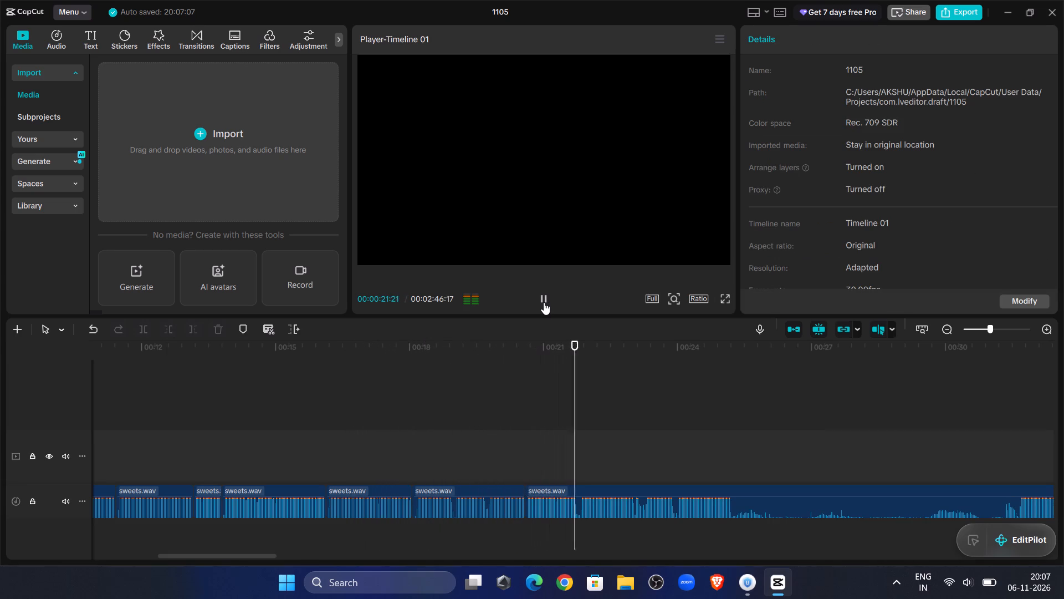
left_click(411, 440)
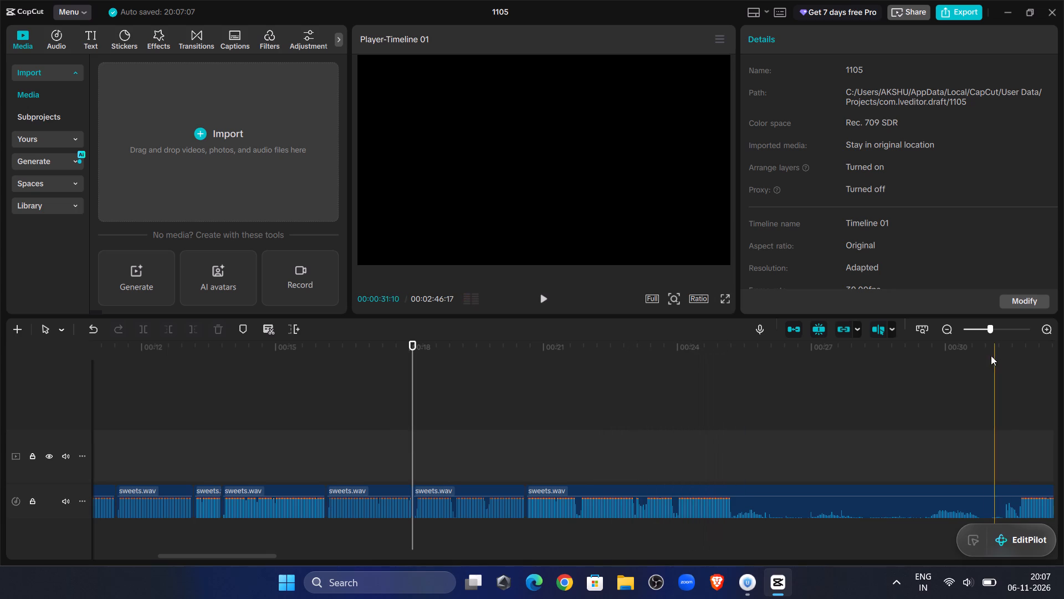
left_click(1004, 331)
left_click(418, 465)
left_click(437, 509)
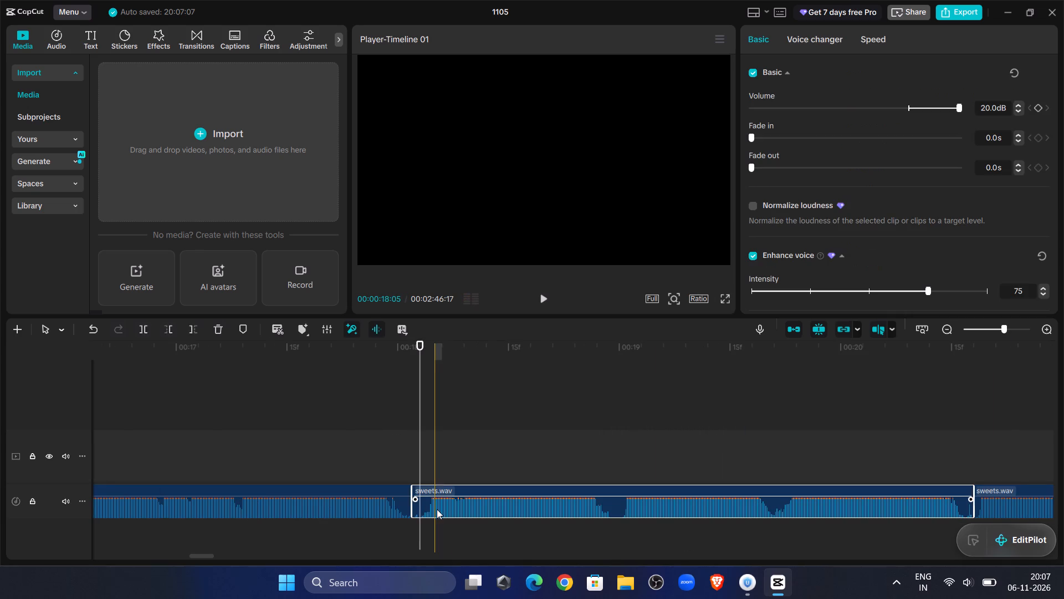
left_click(167, 329)
left_click_drag(441, 489, 427, 491)
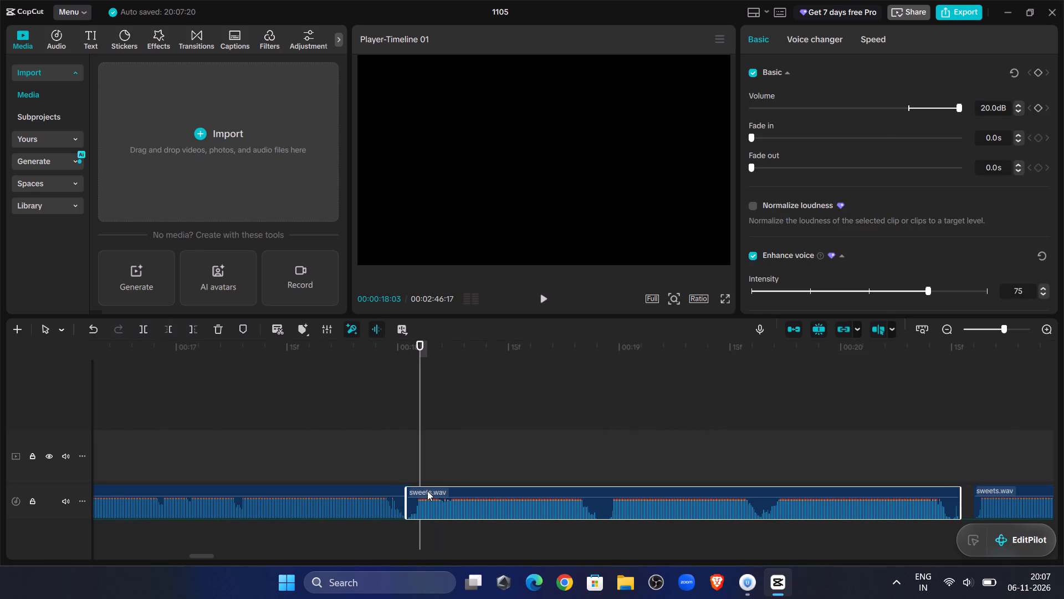
left_click_drag(427, 491, 434, 493)
Play the last sweets.wav clip in sections to about 00:00:48:23 and trim its start up to 00:00:49:21, where the wanted take begins.
left_click(971, 439)
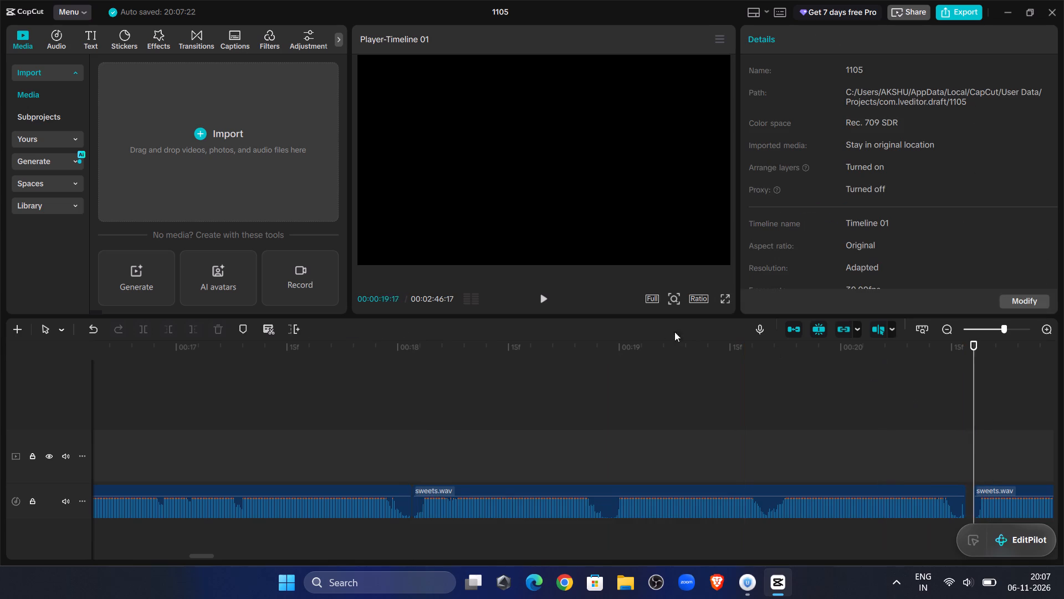
left_click(546, 299)
left_click(993, 332)
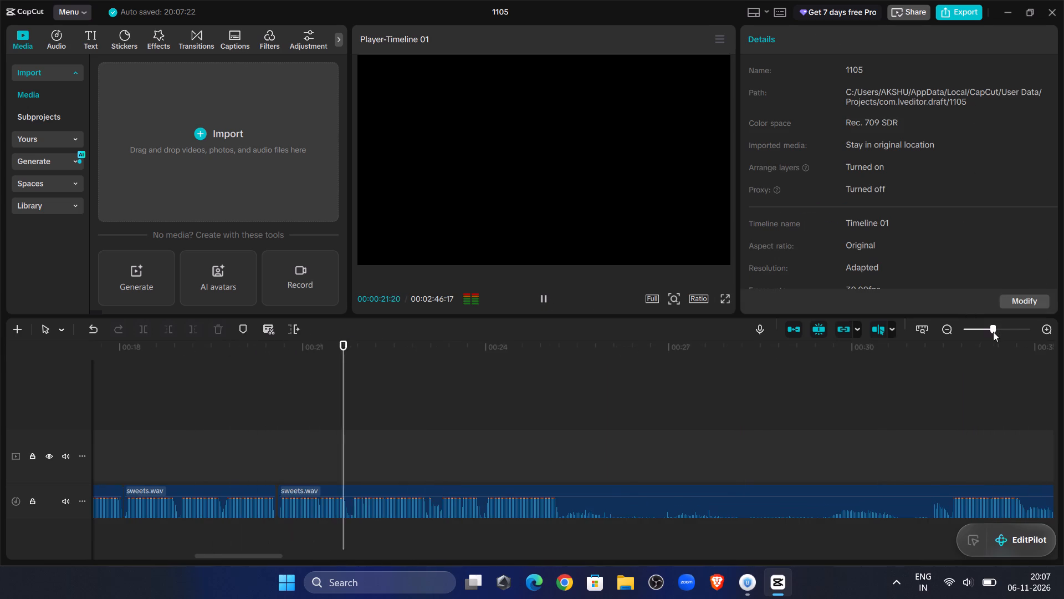
left_click(930, 425)
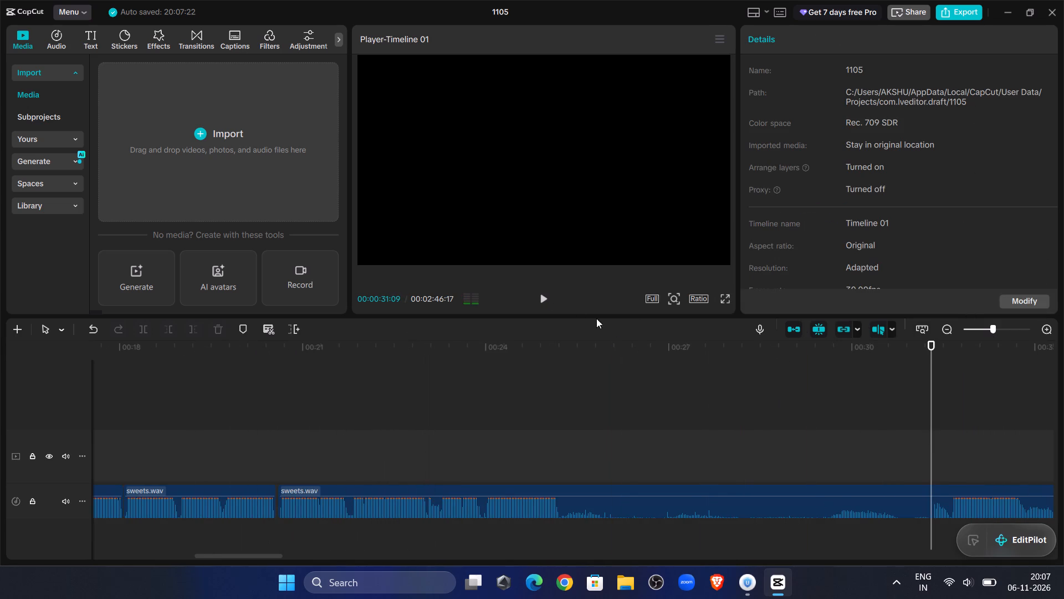
left_click(553, 298)
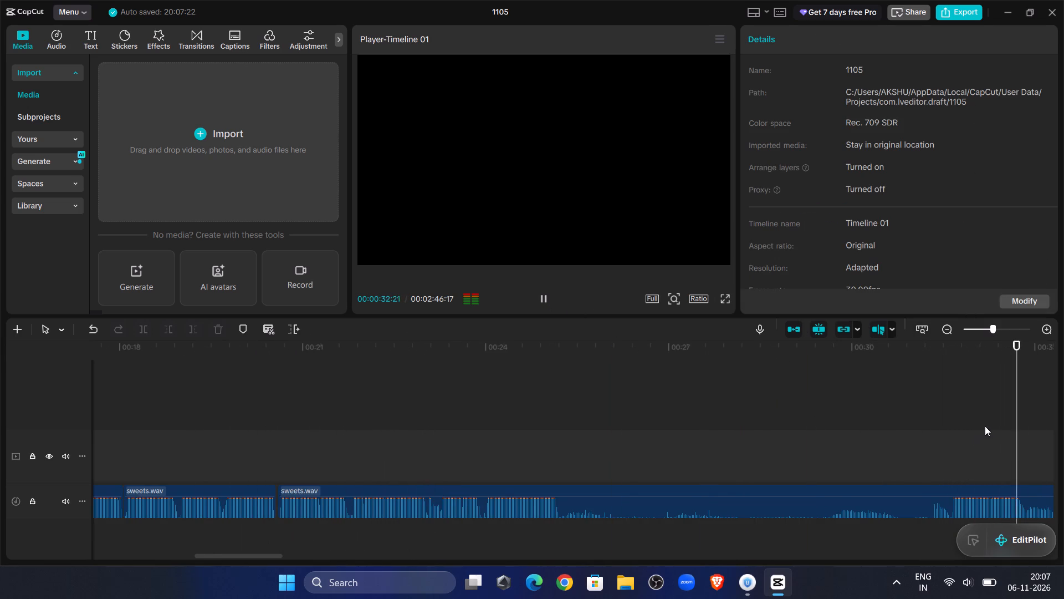
left_click_drag(351, 465, 342, 463)
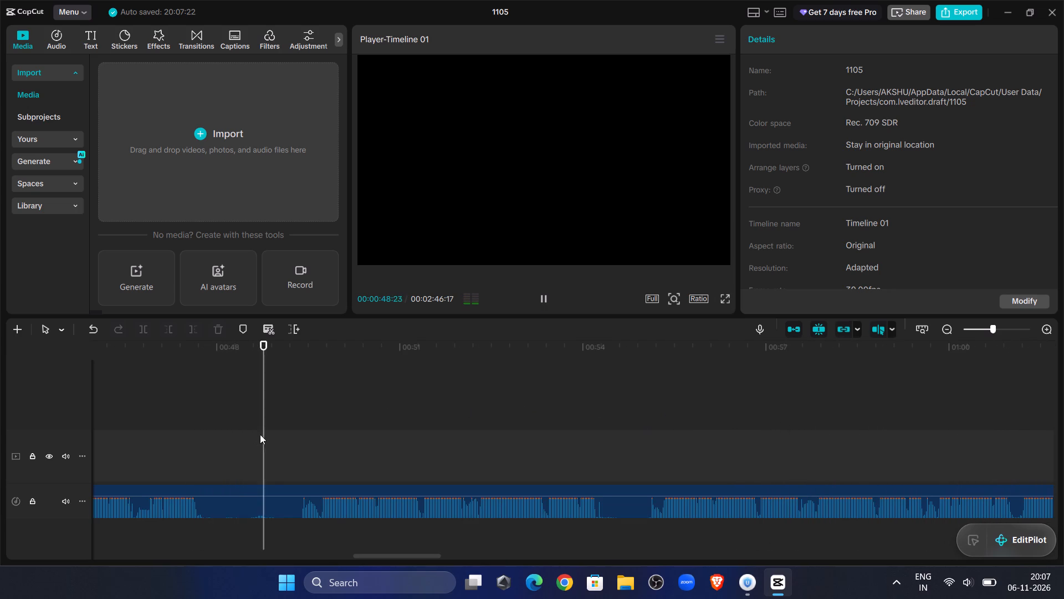
left_click(278, 407)
left_click_drag(278, 407, 1063, 413)
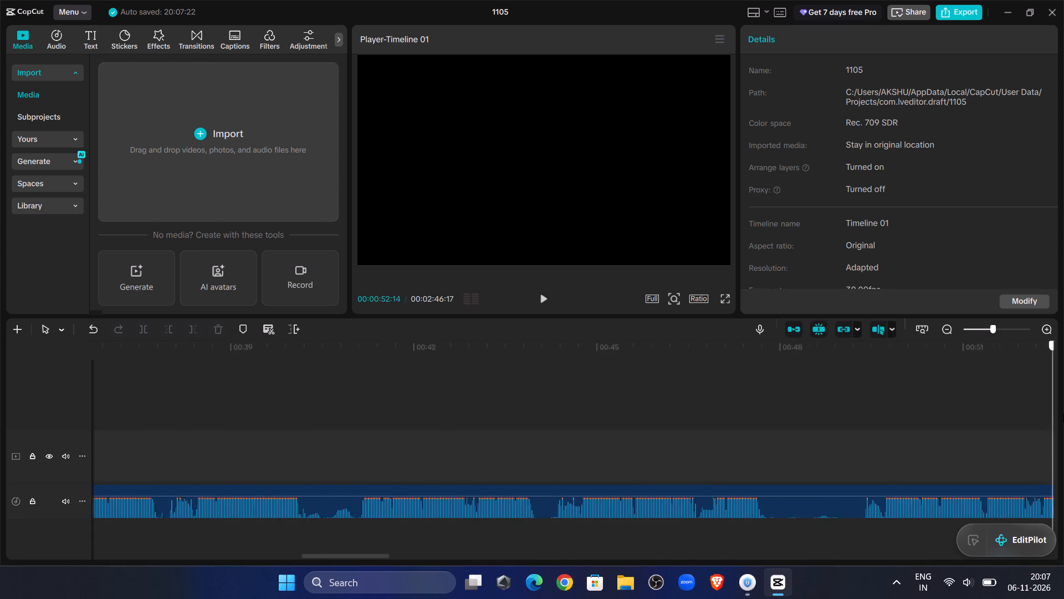
left_click_drag(1063, 413, 653, 377)
left_click(549, 297)
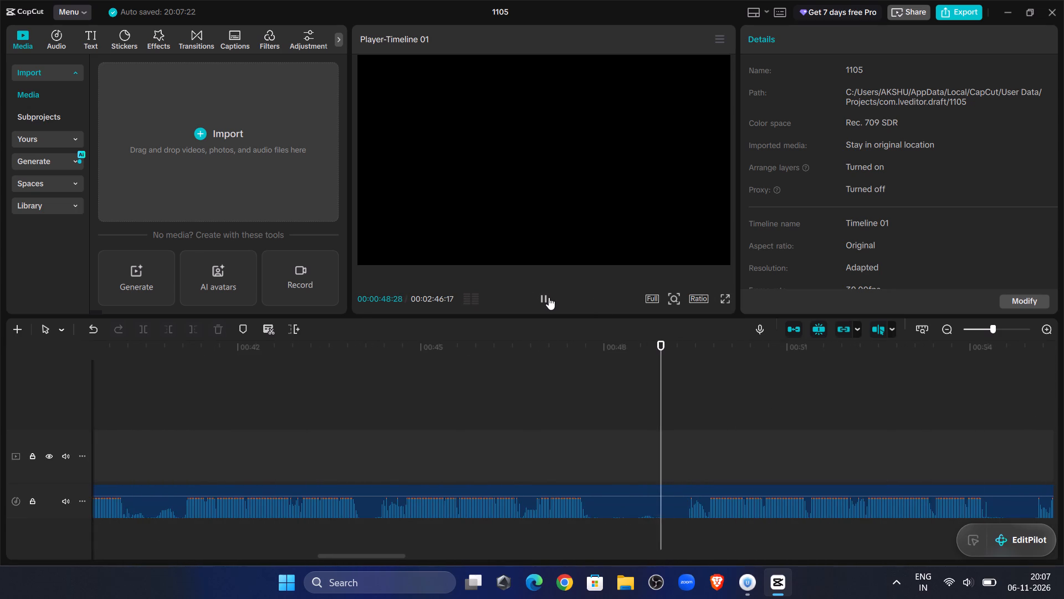
left_click(549, 297)
left_click(682, 505)
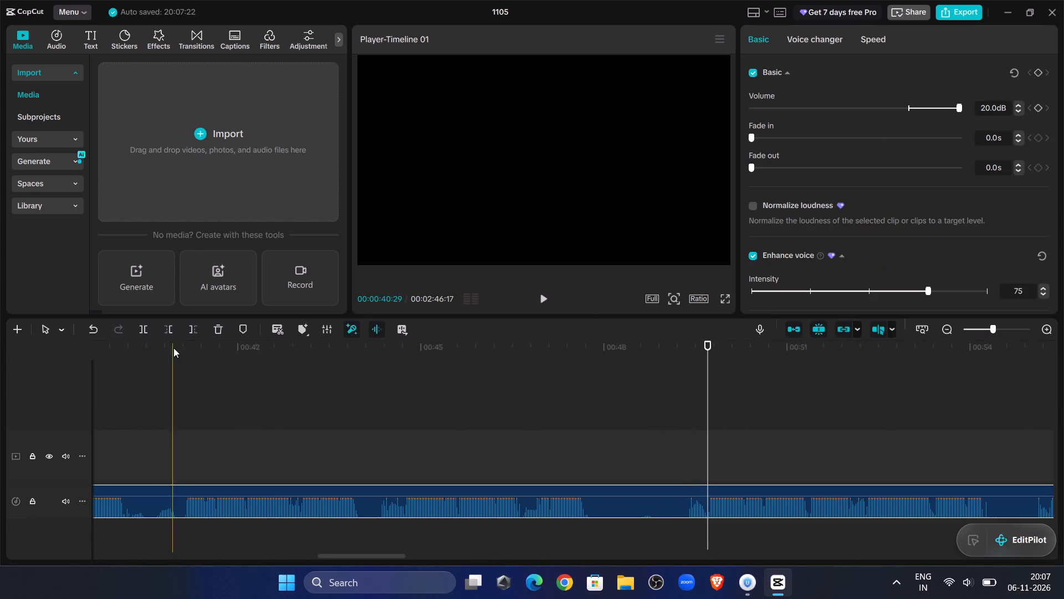
left_click(173, 326)
Move the trimmed last sweets.wav clip back on the same audio track and place it against the preceding clip.
left_click_drag(753, 490, 0, 520)
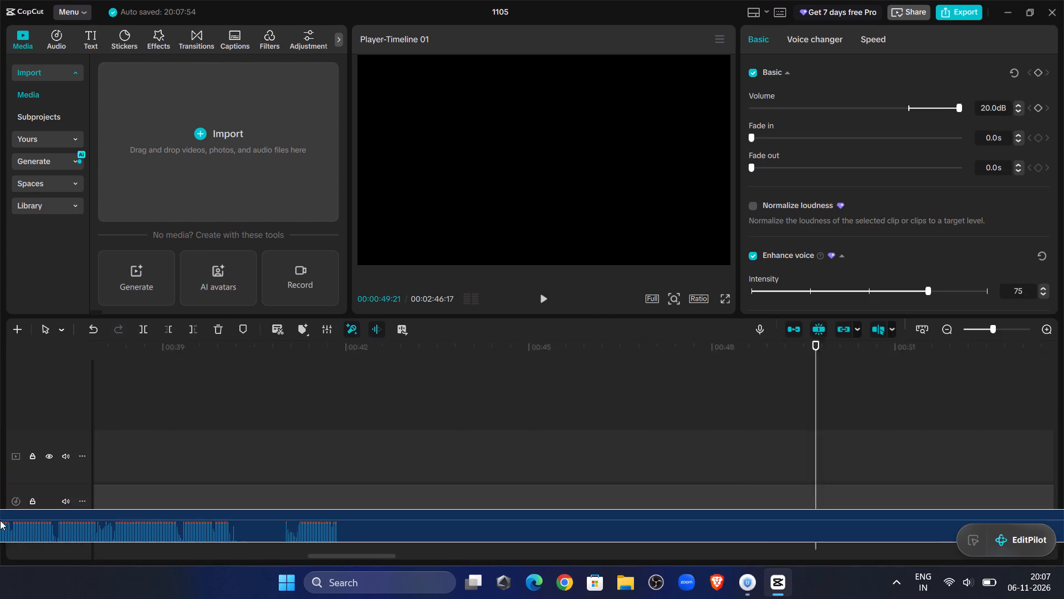
left_click_drag(0, 520, 477, 535)
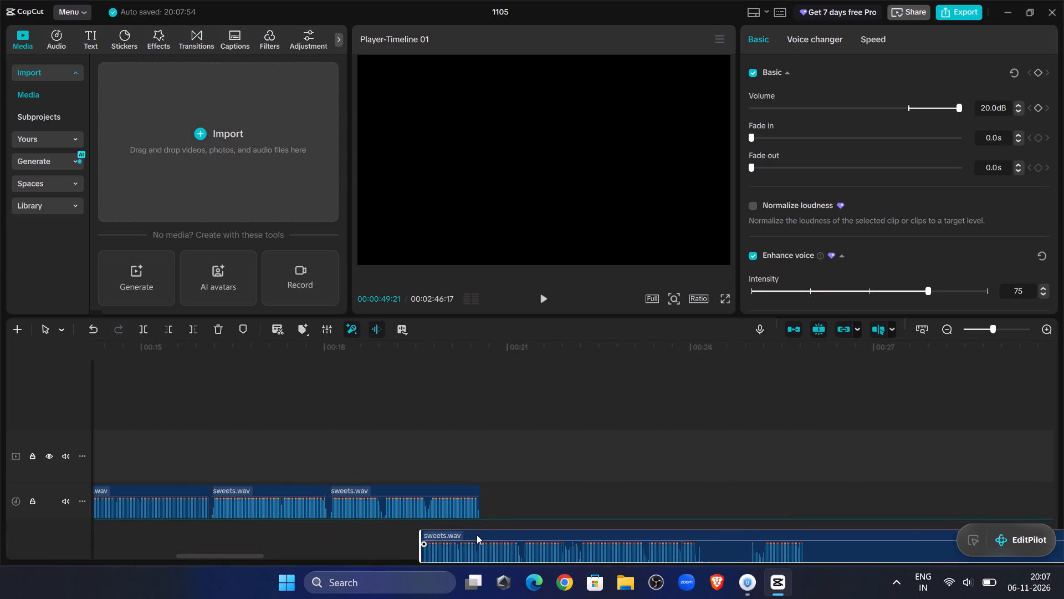
left_click_drag(477, 535, 525, 501)
Play across the latest join in sections and split the last sweets.wav clip just before 00:00:23:00.
left_click(447, 428)
left_click(545, 299)
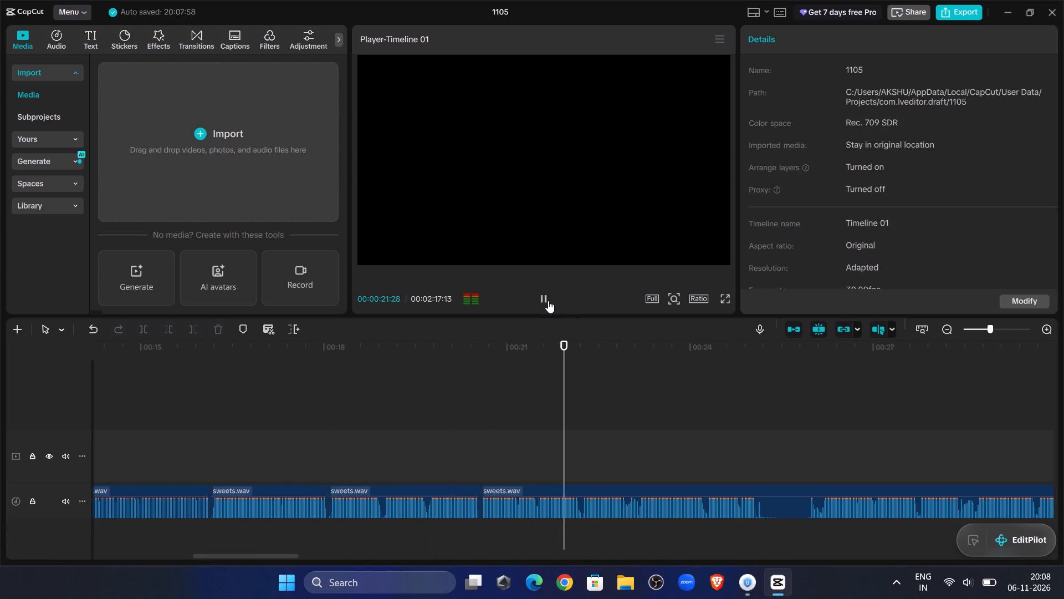
left_click(603, 405)
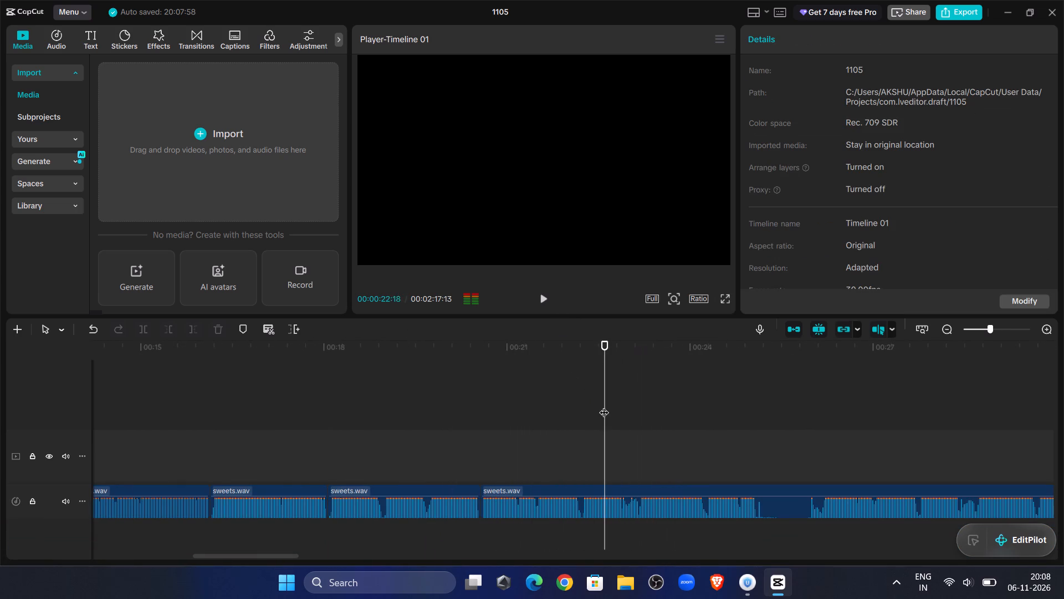
double_click(536, 296)
left_click(555, 307)
left_click(547, 305)
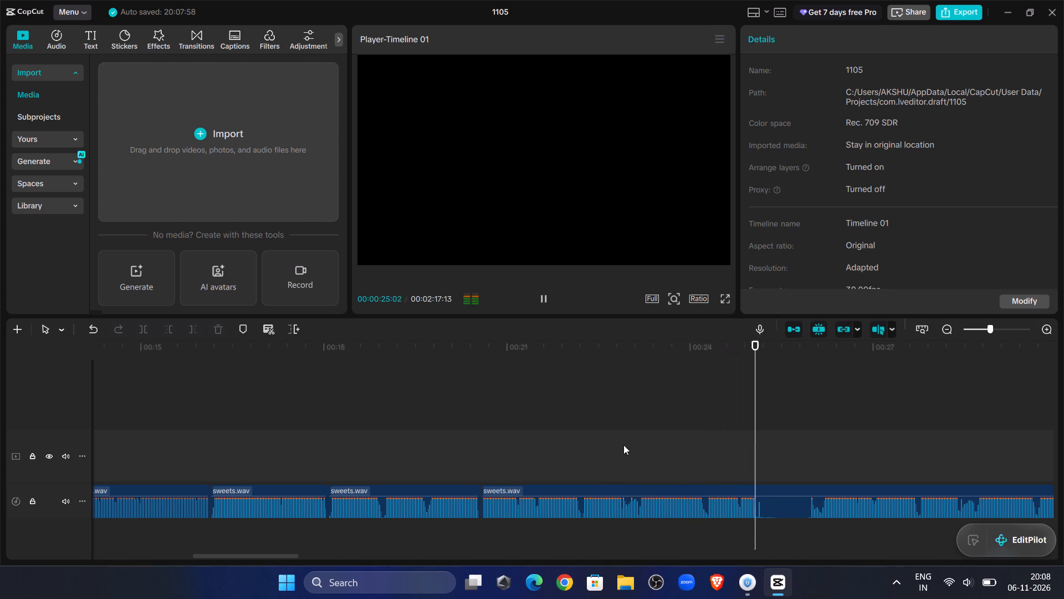
left_click(610, 436)
double_click(541, 304)
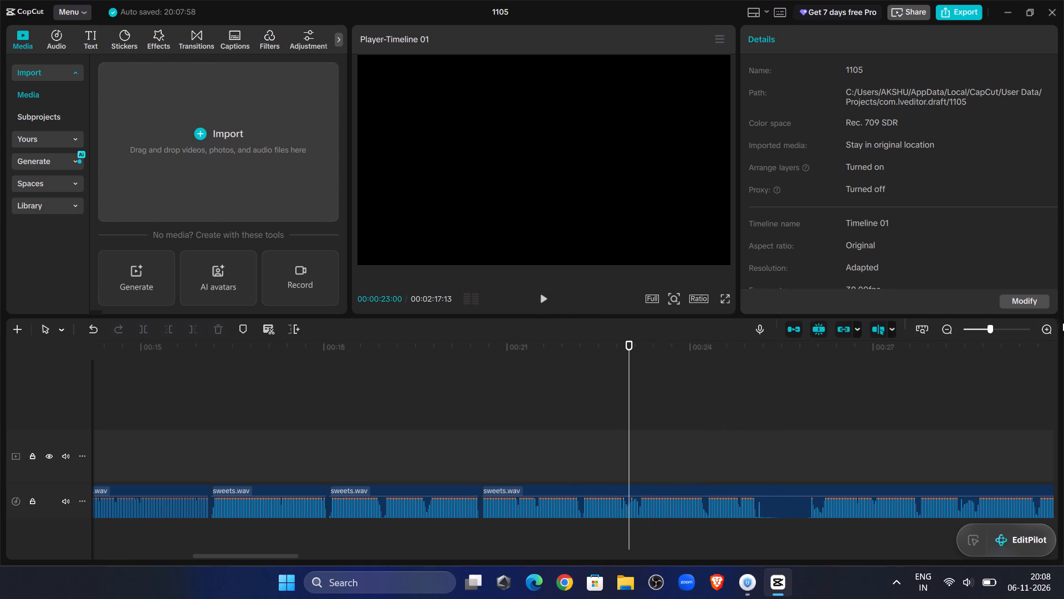
left_click(1003, 327)
left_click(609, 447)
left_click(624, 509)
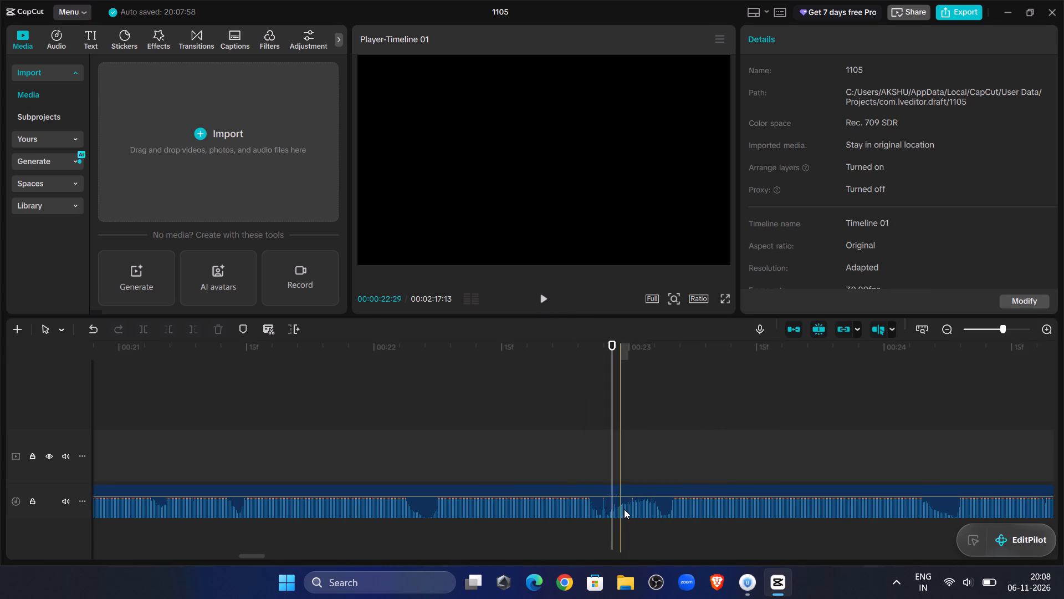
left_click(141, 328)
Trim the start of the new last clip up to 00:00:23:04 and place it against the preceding clip.
double_click(548, 298)
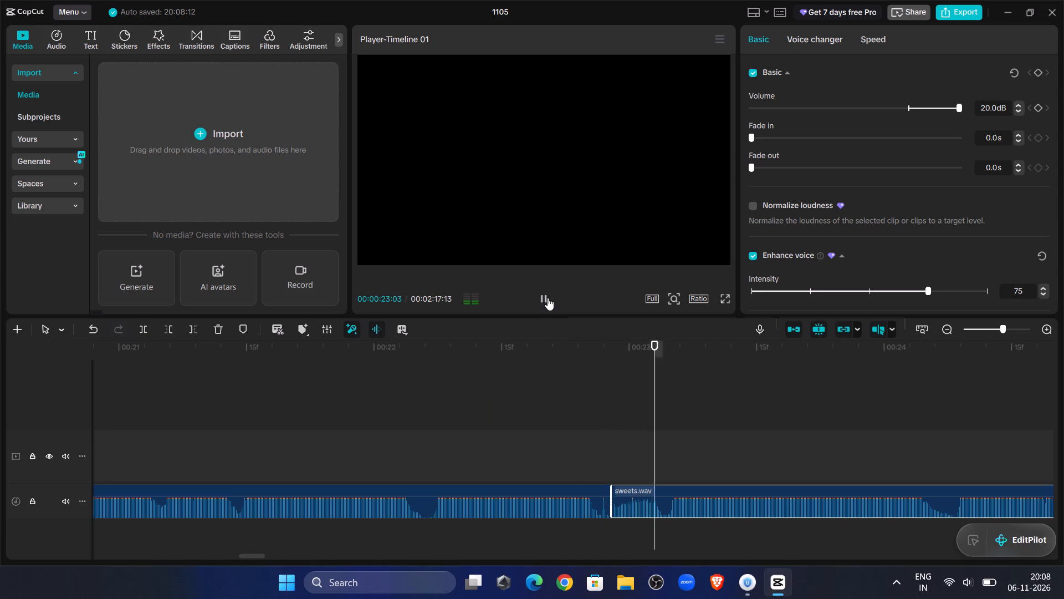
left_click_drag(674, 425, 662, 426)
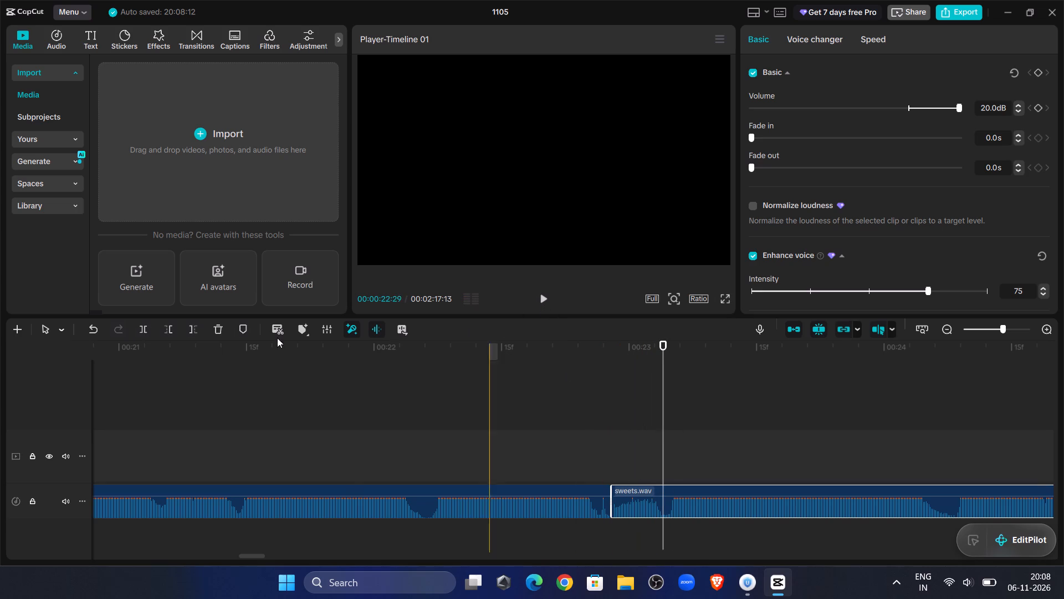
left_click(166, 332)
left_click_drag(679, 493, 653, 496)
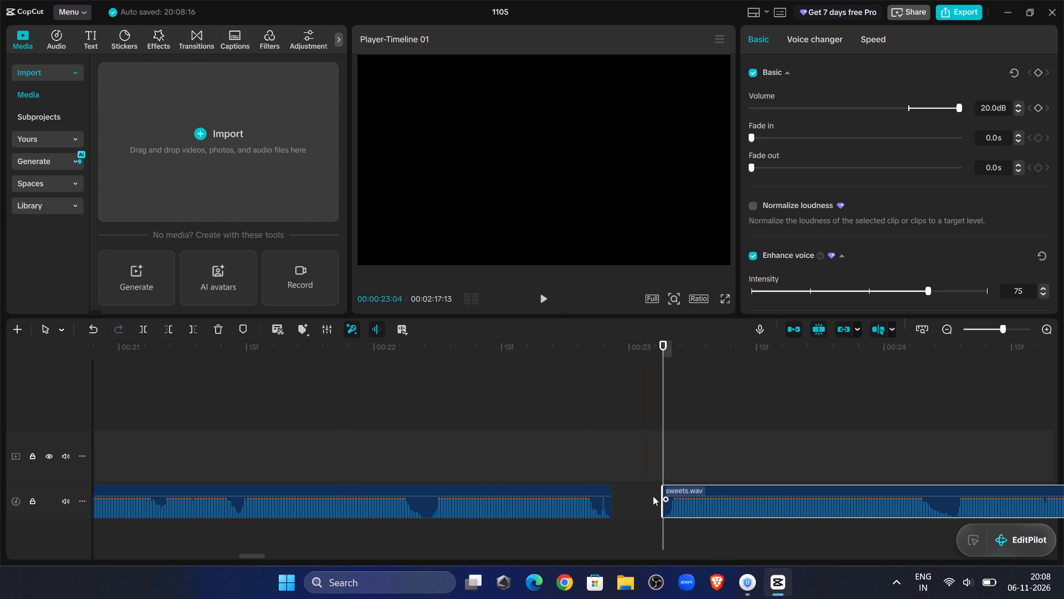
left_click_drag(653, 496, 630, 493)
Replay the new join and split the last sweets.wav clip at 00:00:24:27, where the pause begins.
left_click(482, 383)
left_click(550, 298)
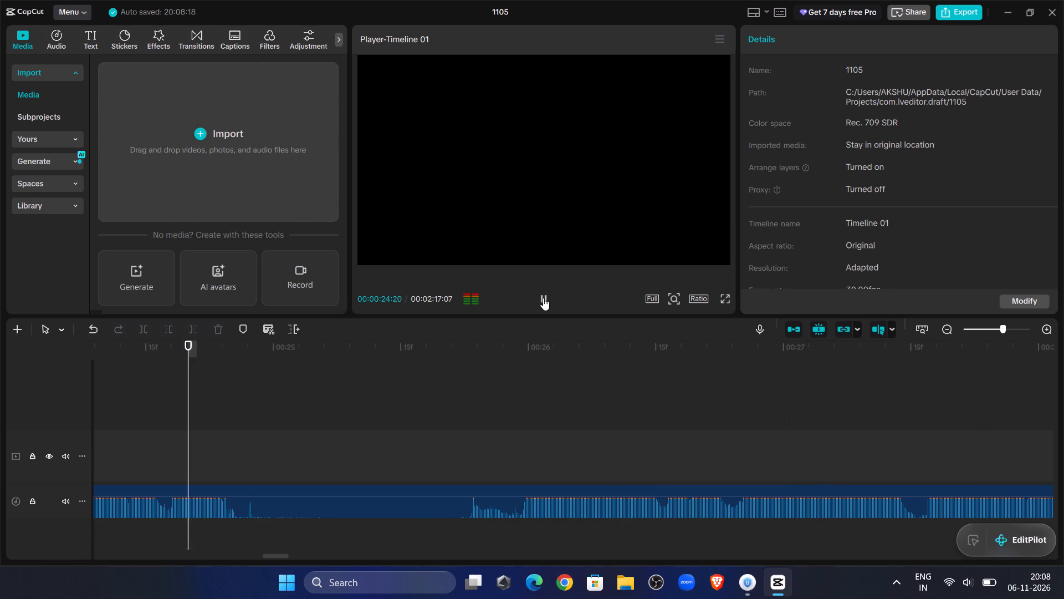
left_click(543, 298)
left_click(228, 488)
left_click(144, 331)
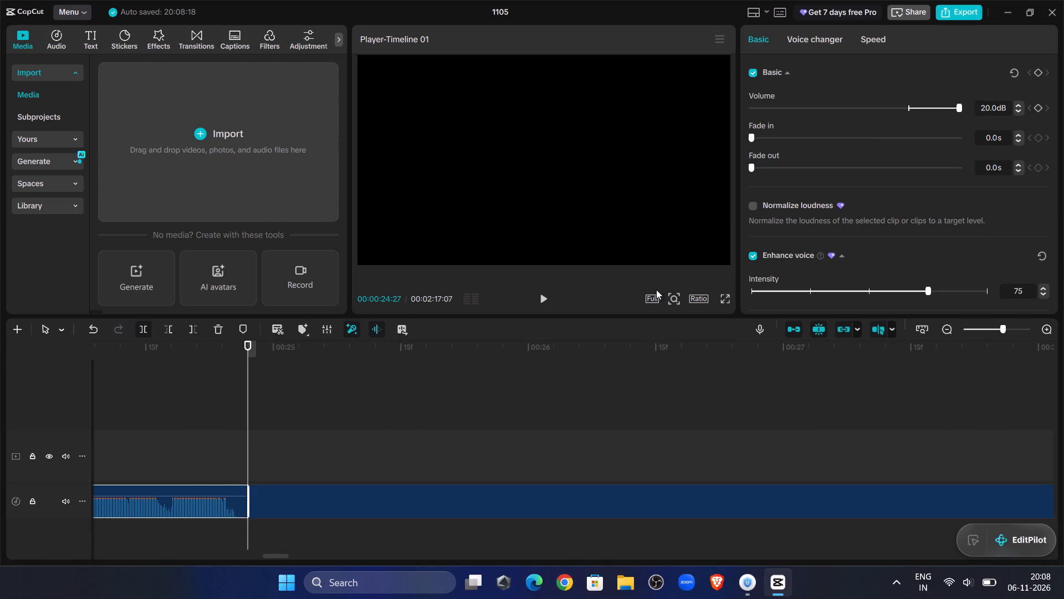
Trim the start of the new last clip up to 00:00:25:29 and place it against the preceding clip.
left_click(545, 292)
left_click(545, 292)
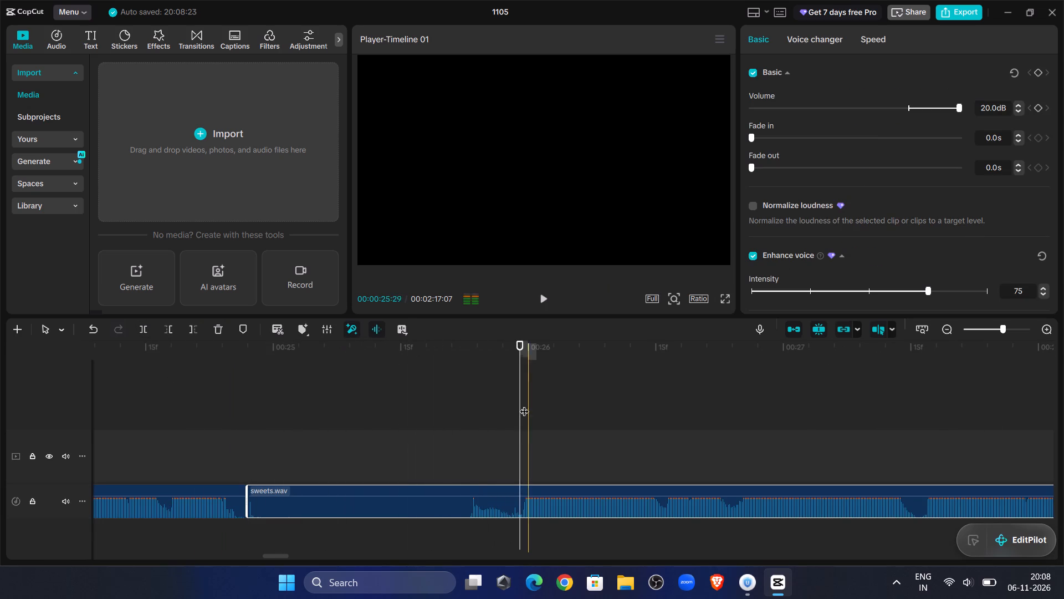
left_click(519, 502)
left_click(161, 325)
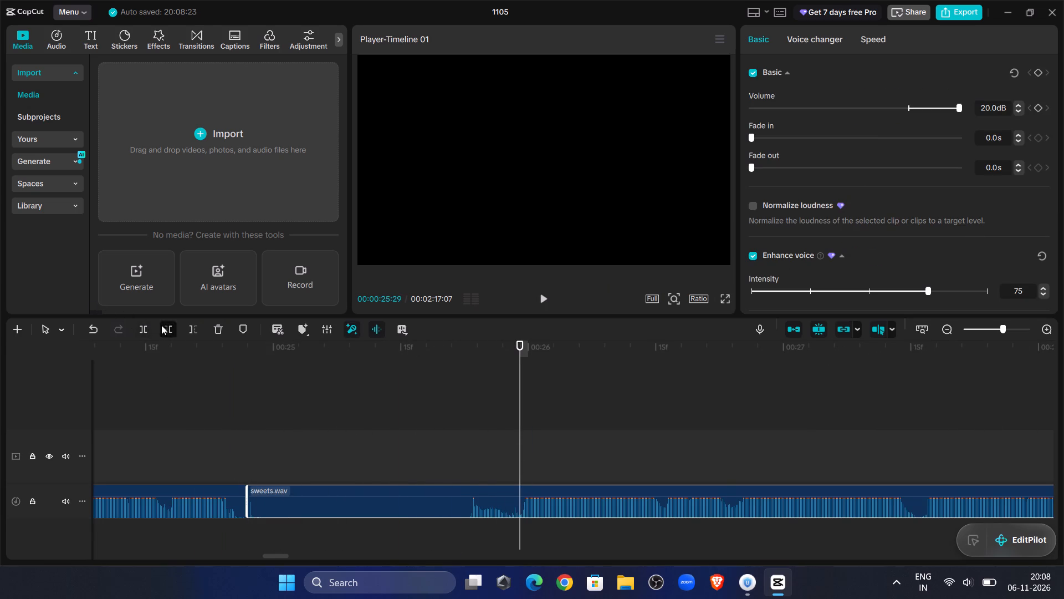
left_click_drag(542, 489, 268, 495)
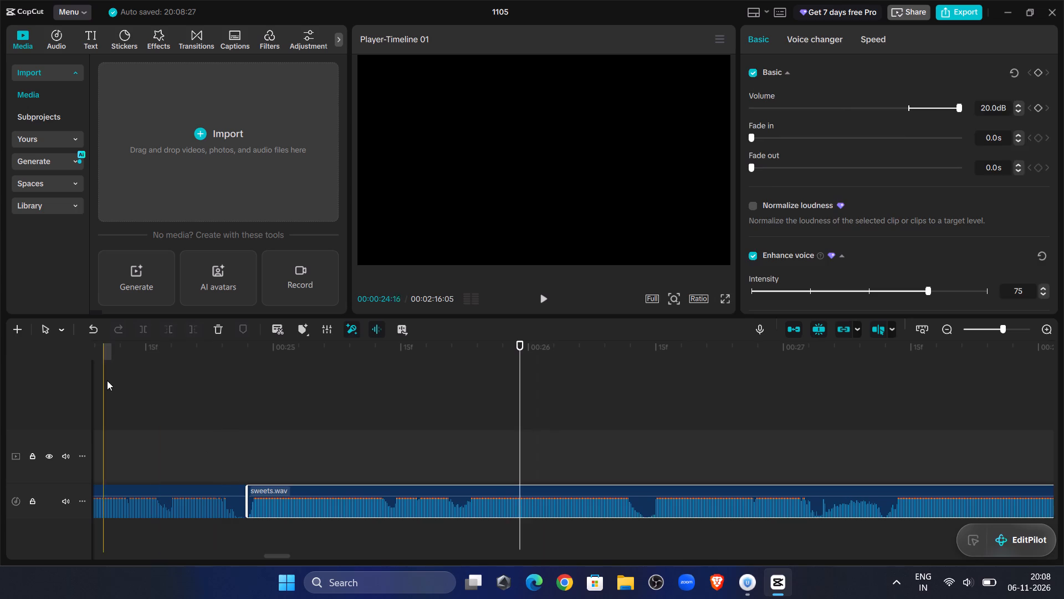
Play the last sweets.wav clip in sections, trim its start up to 00:00:34:17 and place it against the preceding clip on the same track.
left_click(107, 380)
left_click(546, 308)
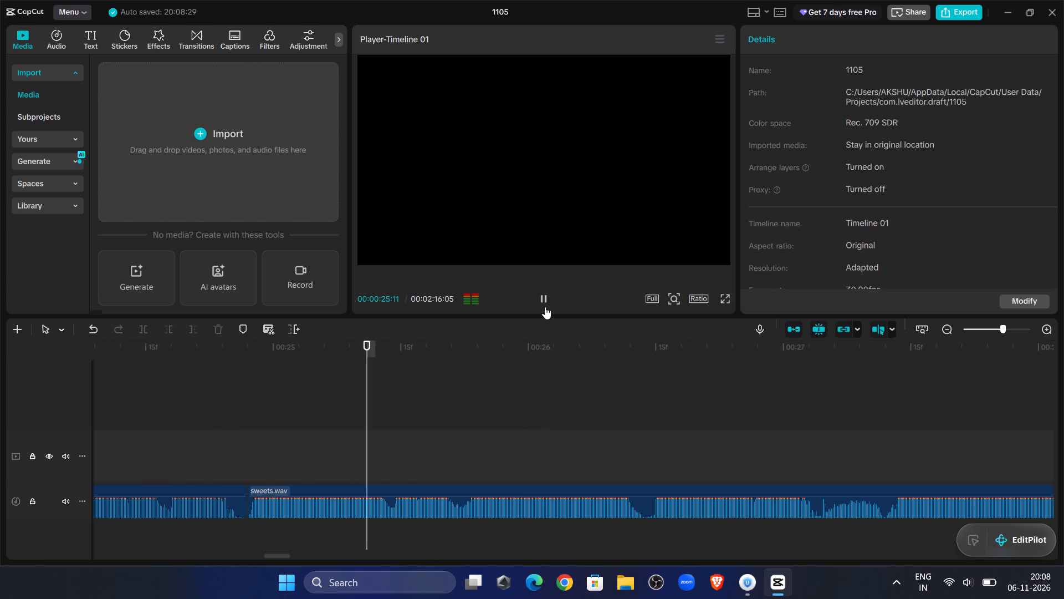
left_click(995, 328)
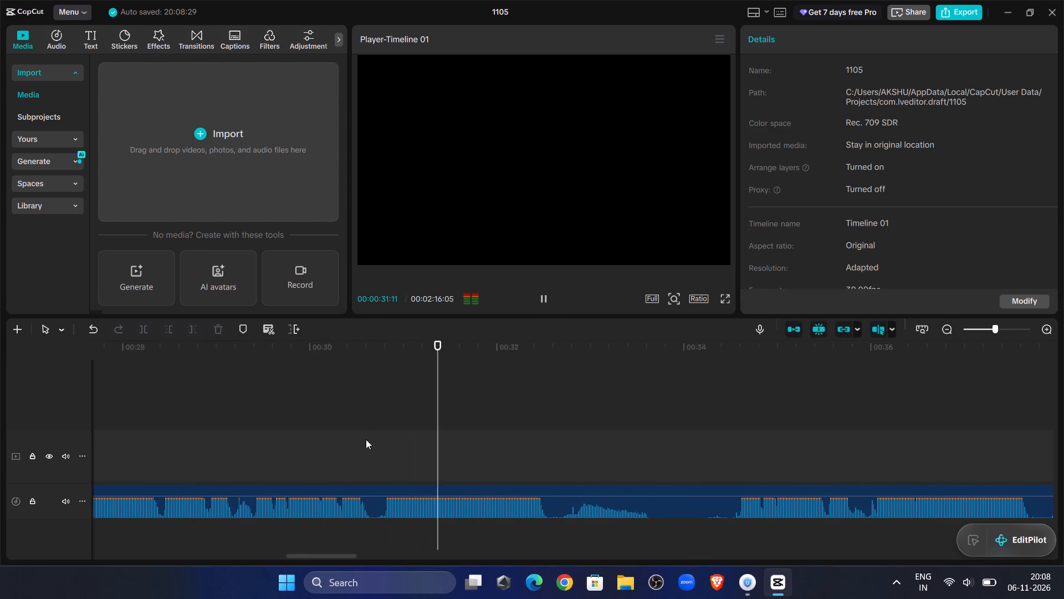
left_click(724, 439)
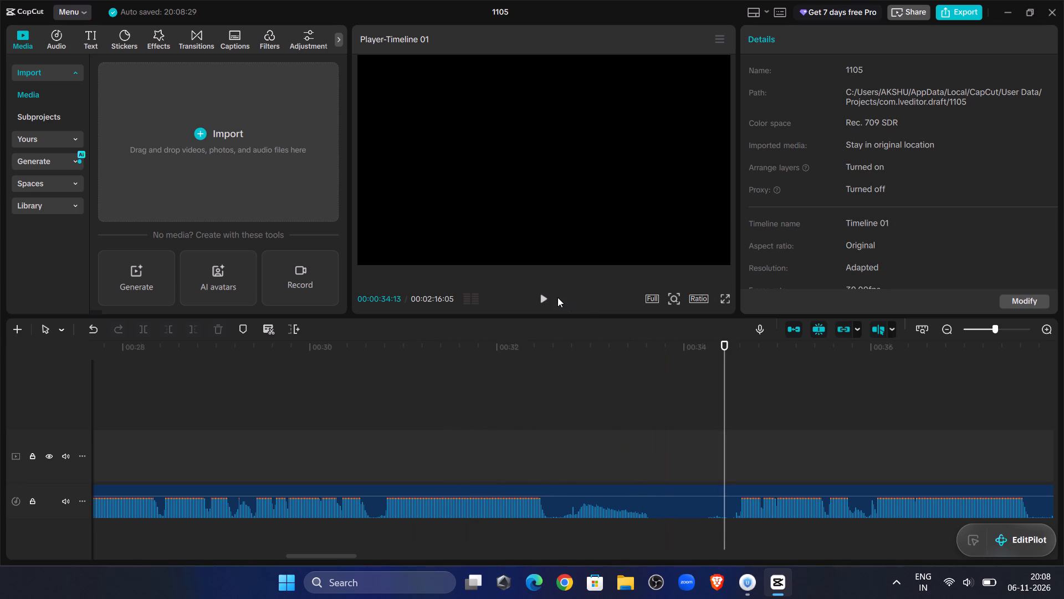
left_click(555, 297)
left_click(547, 301)
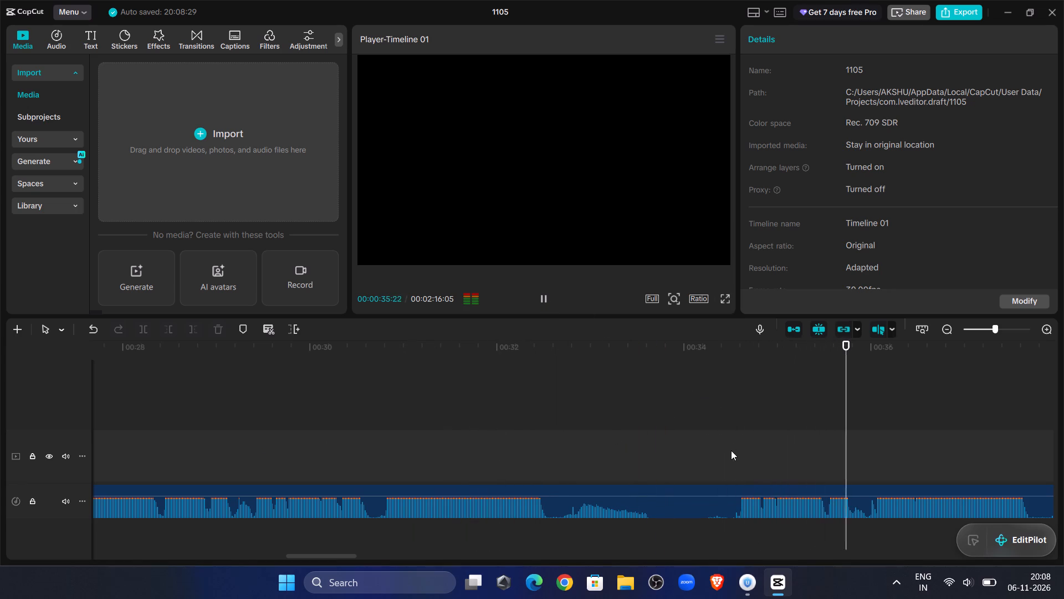
left_click(731, 450)
left_click_drag(731, 450, 738, 457)
left_click(730, 516)
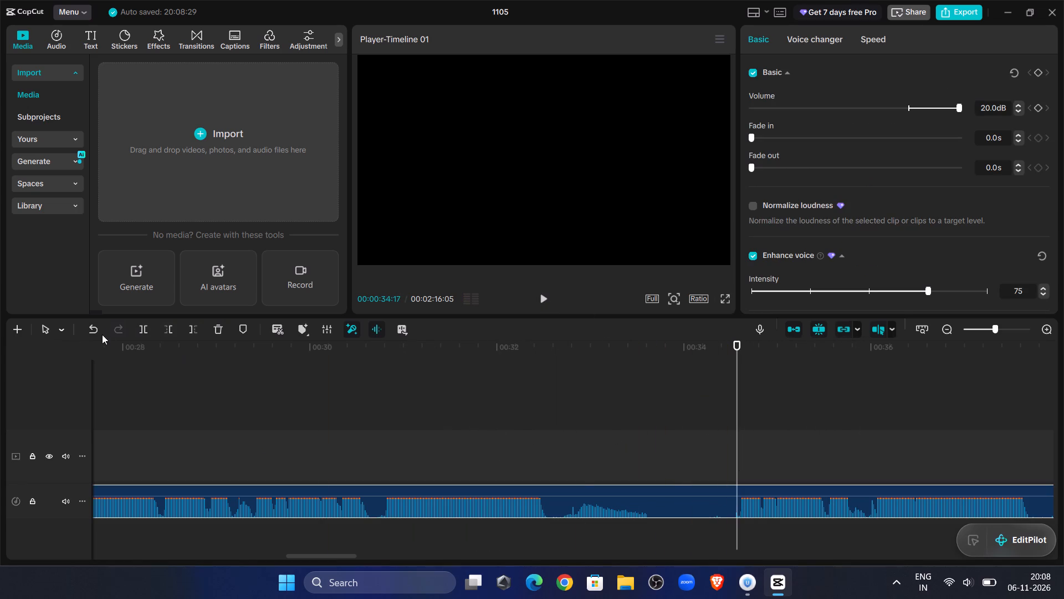
left_click(173, 327)
left_click_drag(778, 490, 0, 490)
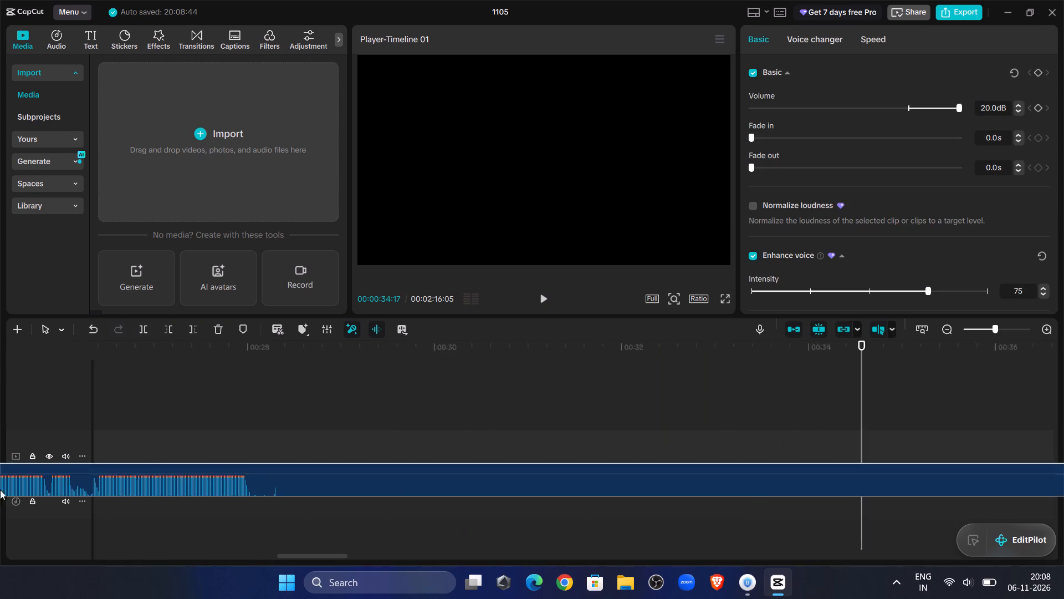
left_click_drag(0, 490, 498, 501)
Replay the latest join and split the last sweets.wav clip at about 00:00:26:05.
left_click(406, 416)
left_click(545, 292)
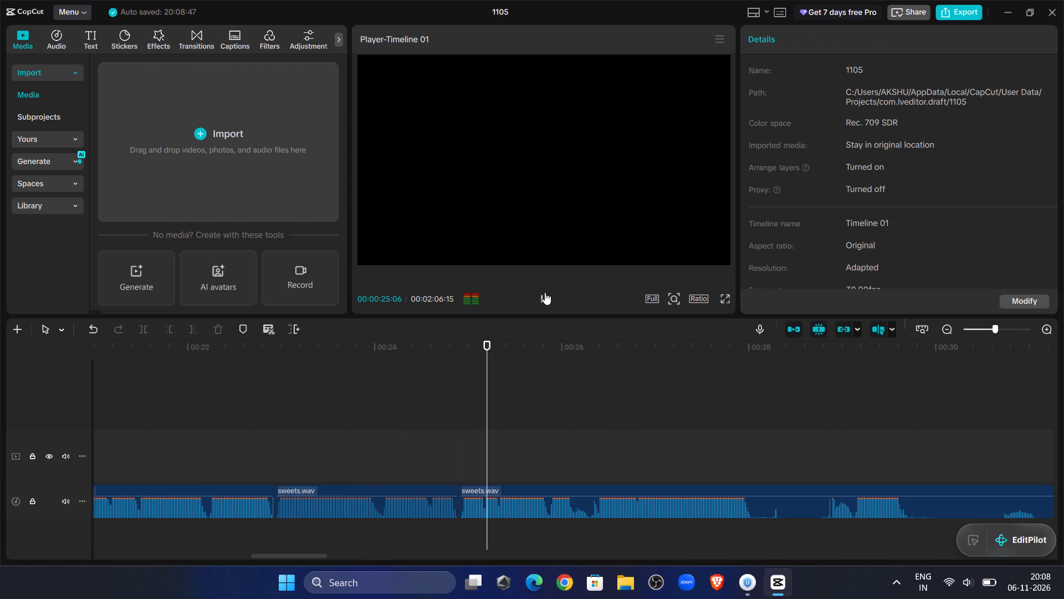
left_click(548, 297)
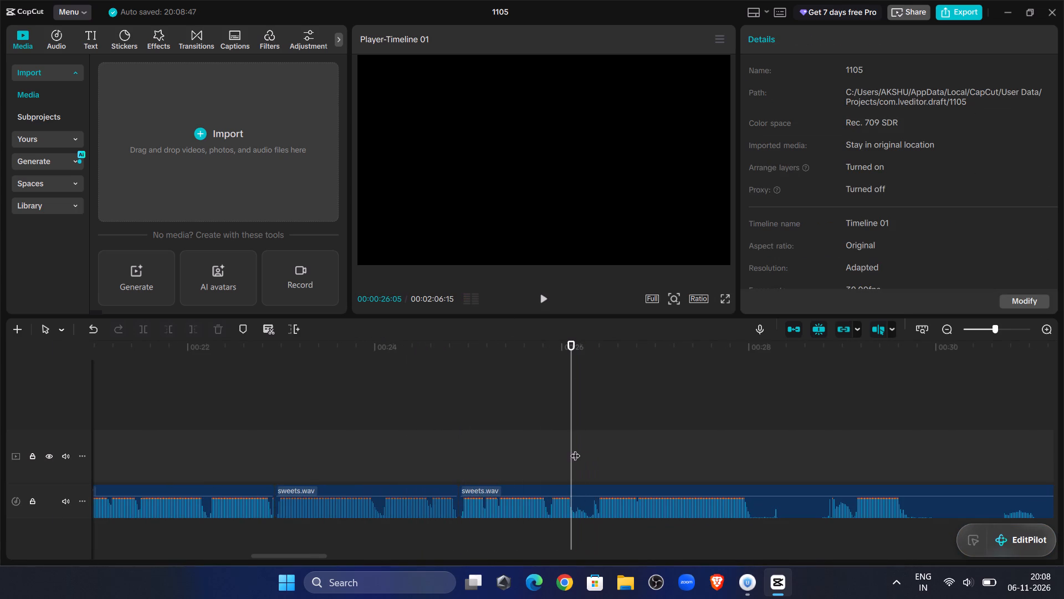
left_click(577, 449)
left_click(580, 495)
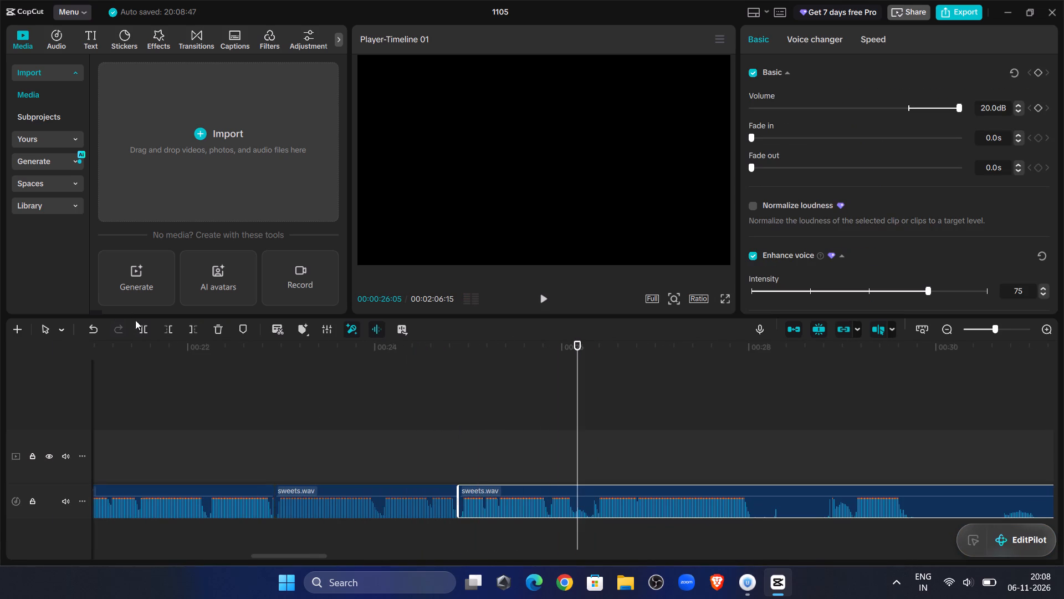
left_click(143, 324)
Trim the start of the new last clip up to 00:00:26:10 and place it against the preceding clip.
double_click(539, 302)
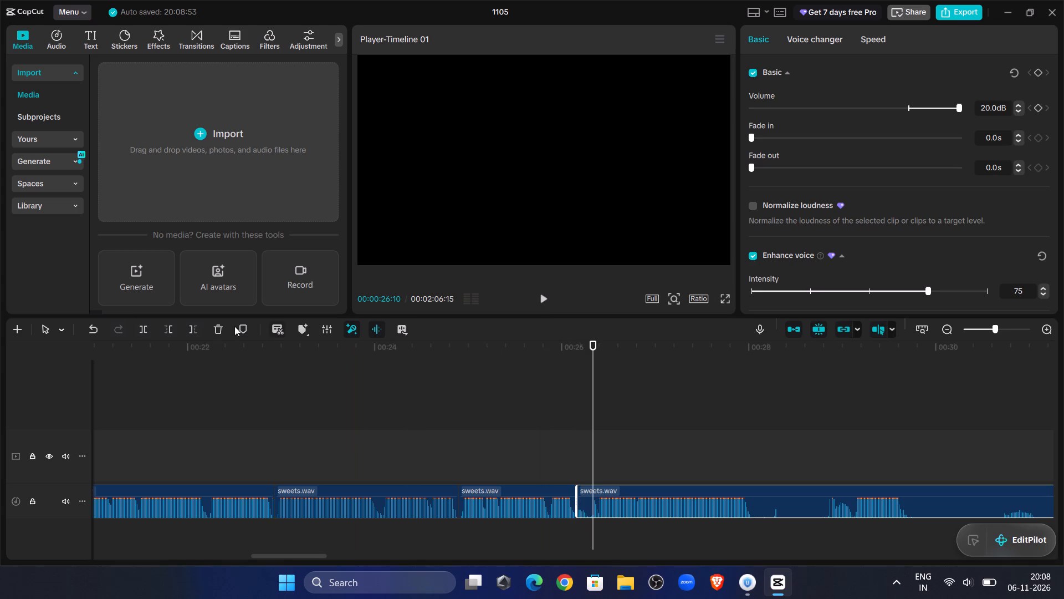
left_click(172, 331)
left_click_drag(646, 488, 633, 489)
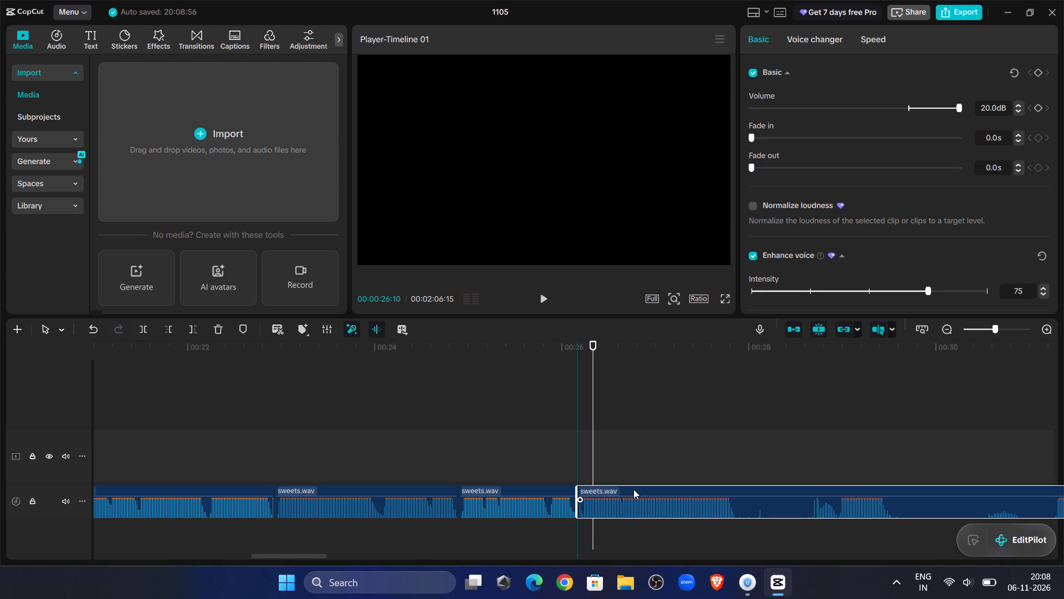
left_click_drag(633, 489, 632, 490)
Replay the latest join and split the last sweets.wav clip at 00:00:27:26, where the speech ends.
left_click(539, 402)
left_click(551, 294)
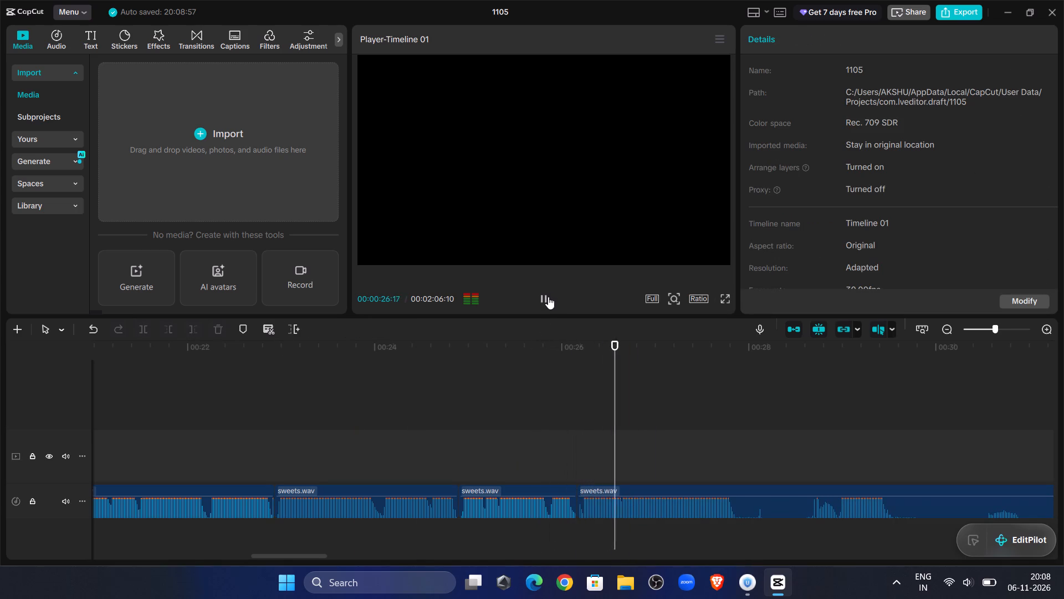
left_click(540, 308)
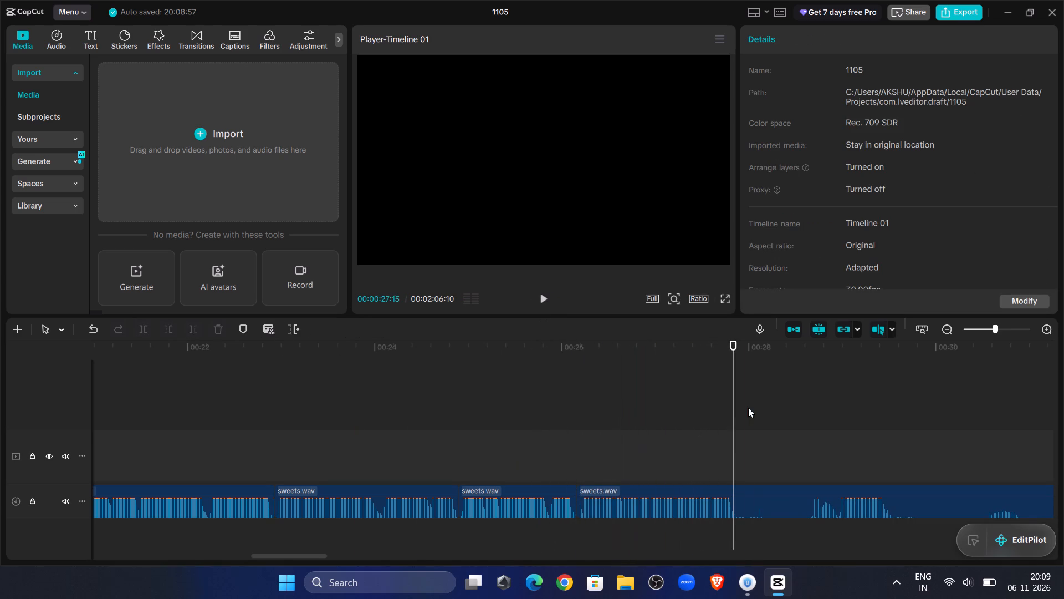
left_click(734, 408)
left_click(720, 494)
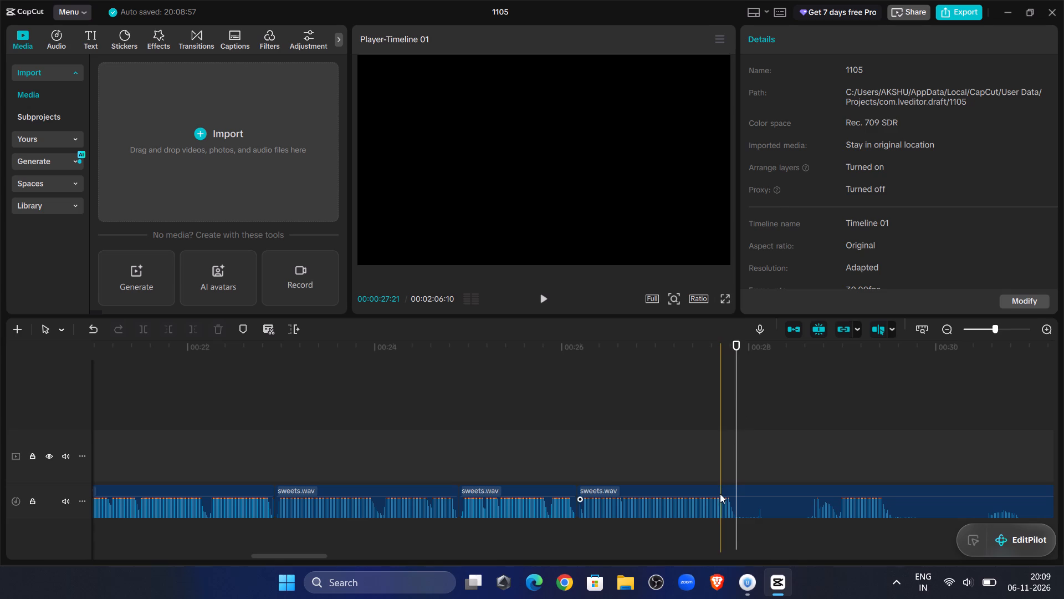
left_click(142, 330)
Play the last sweets.wav clip in sections from 00:00:27:26 to about 00:00:50 to locate the next take to keep.
left_click(541, 288)
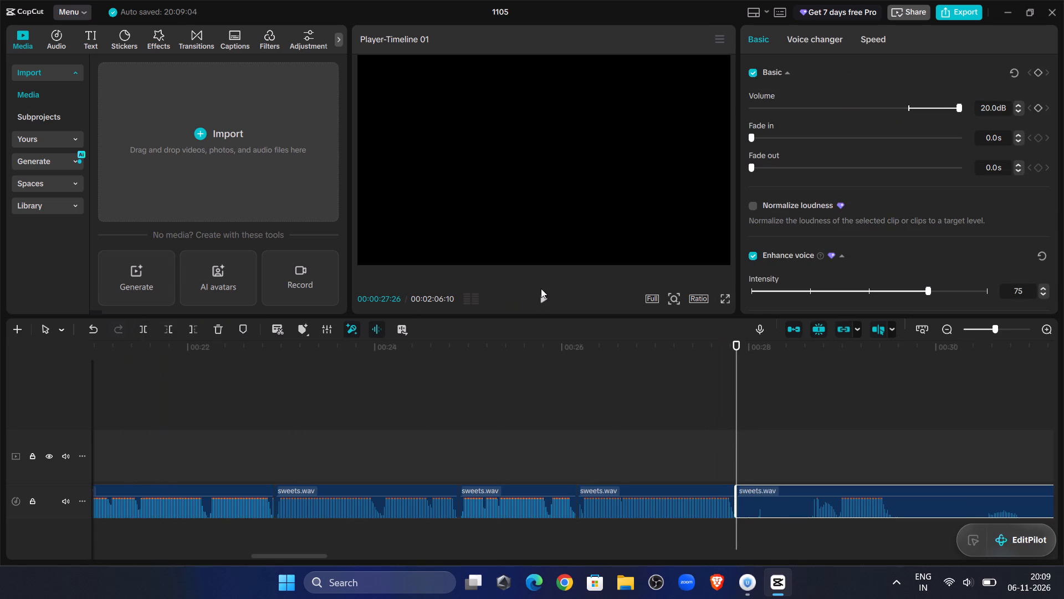
left_click(546, 296)
left_click(988, 326)
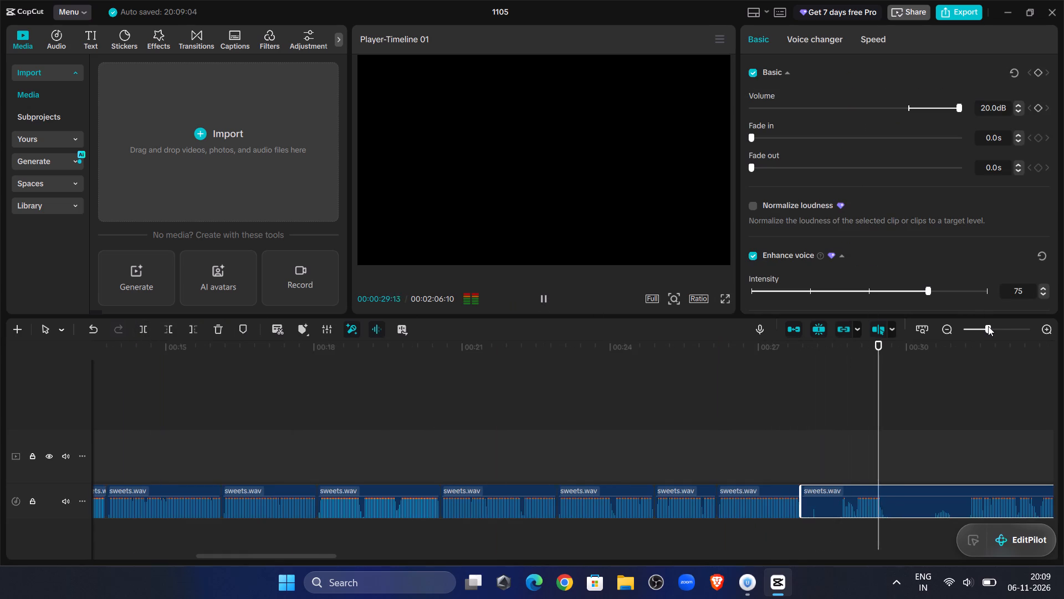
double_click(978, 421)
left_click(541, 297)
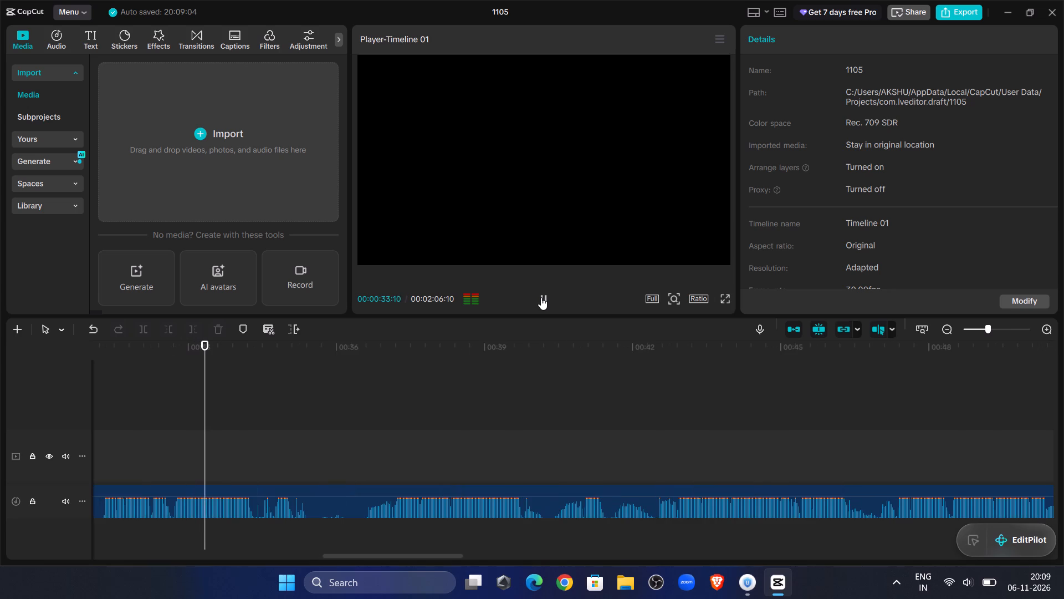
left_click(371, 400)
left_click(548, 286)
left_click(546, 296)
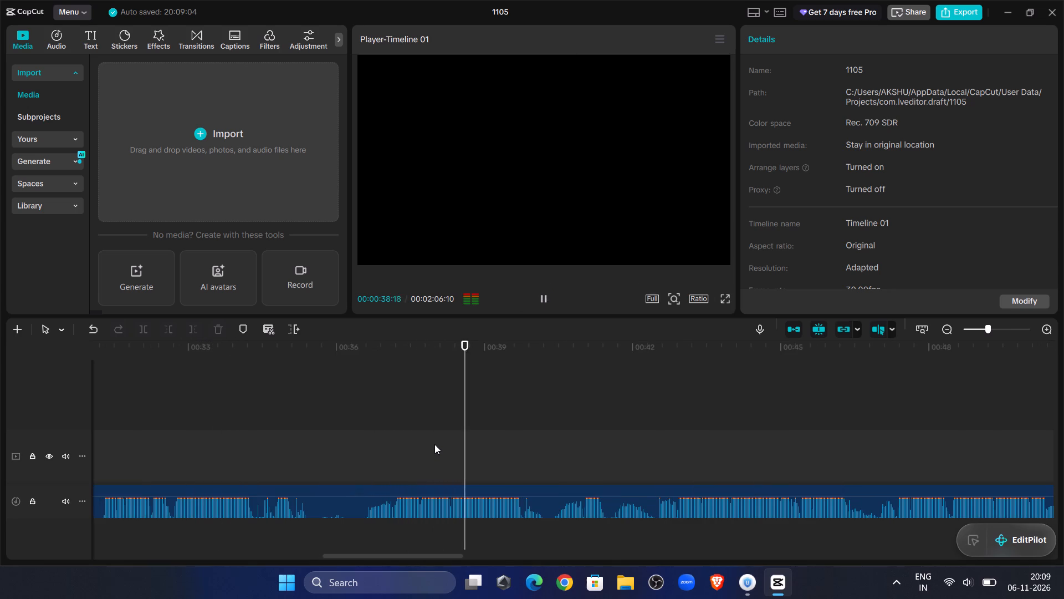
left_click(633, 444)
left_click(553, 303)
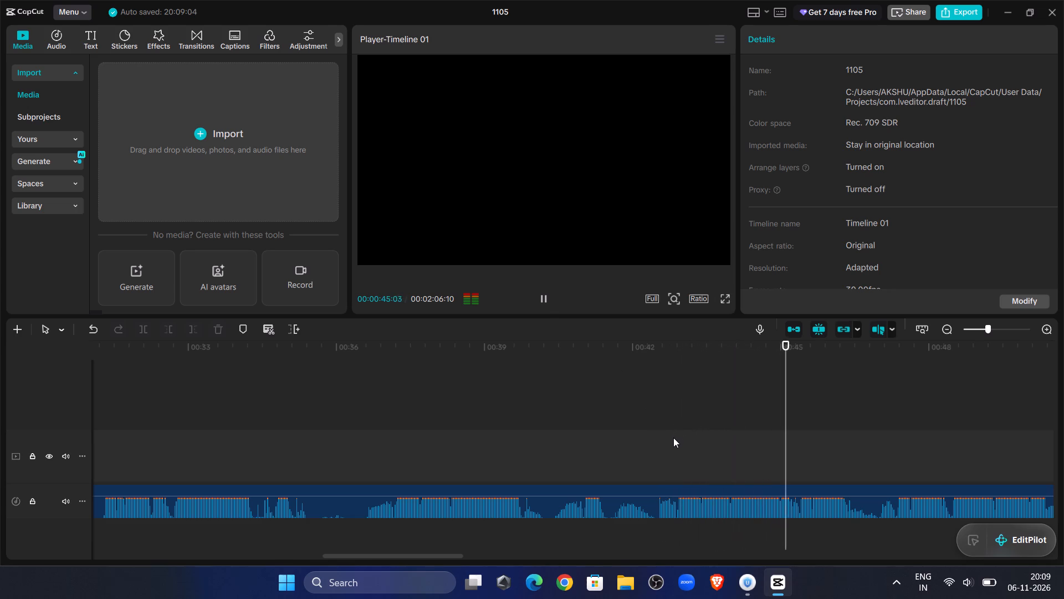
left_click(851, 394)
left_click_drag(851, 394, 892, 413)
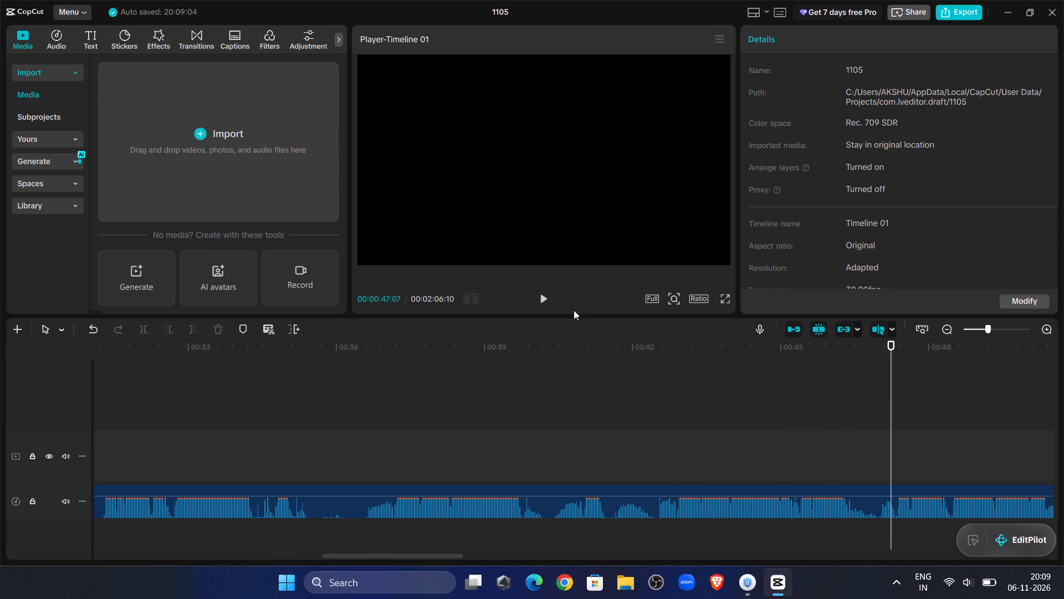
left_click(552, 302)
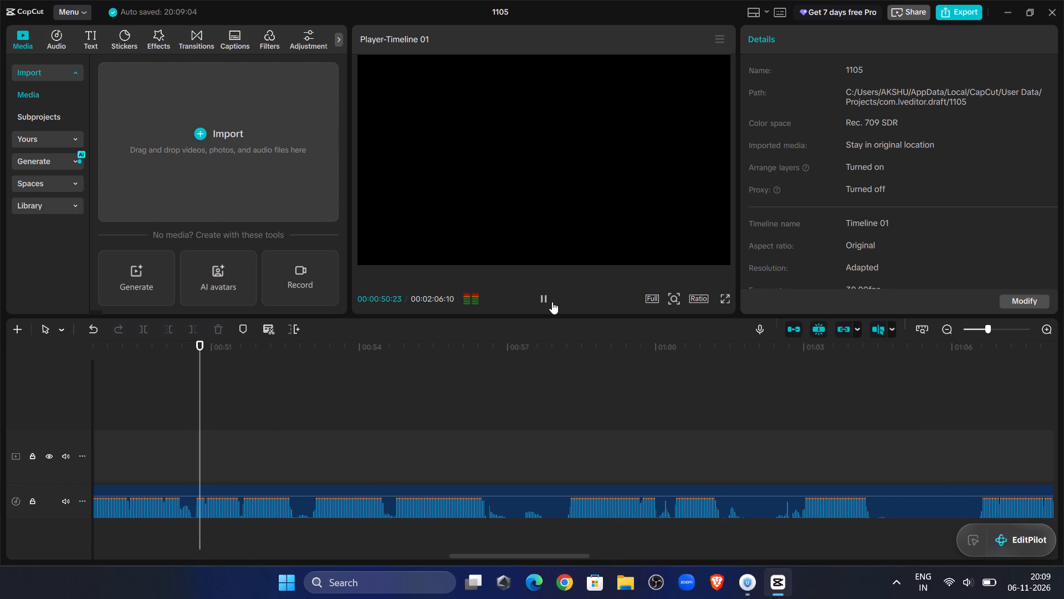
left_click(124, 396)
left_click_drag(124, 396, 281, 418)
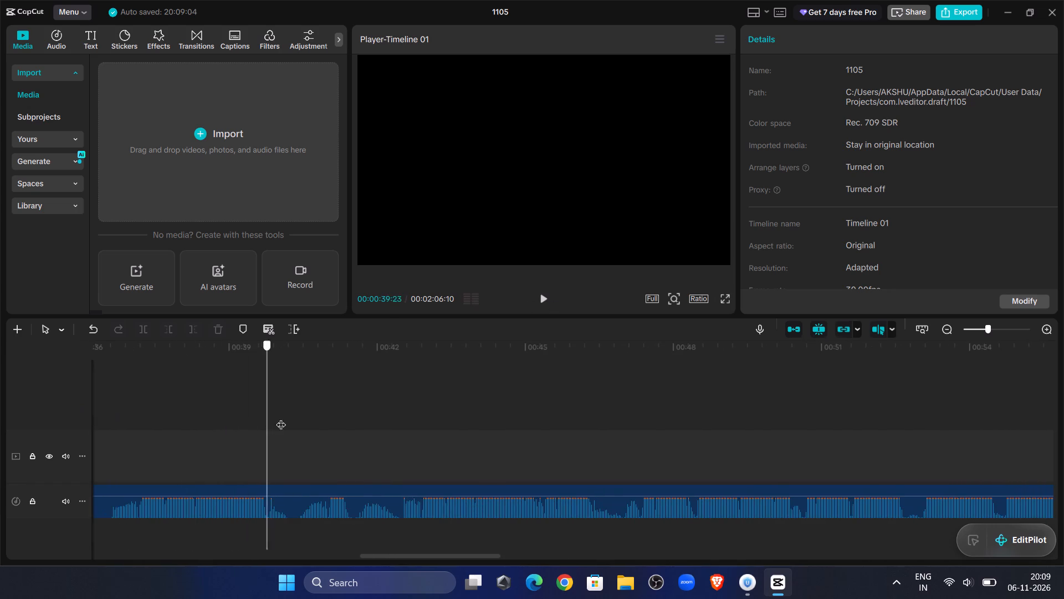
Trim the start of the last sweets.wav clip up to 00:00:42:26 and place it against the preceding clip.
left_click_drag(281, 418, 416, 424)
double_click(549, 299)
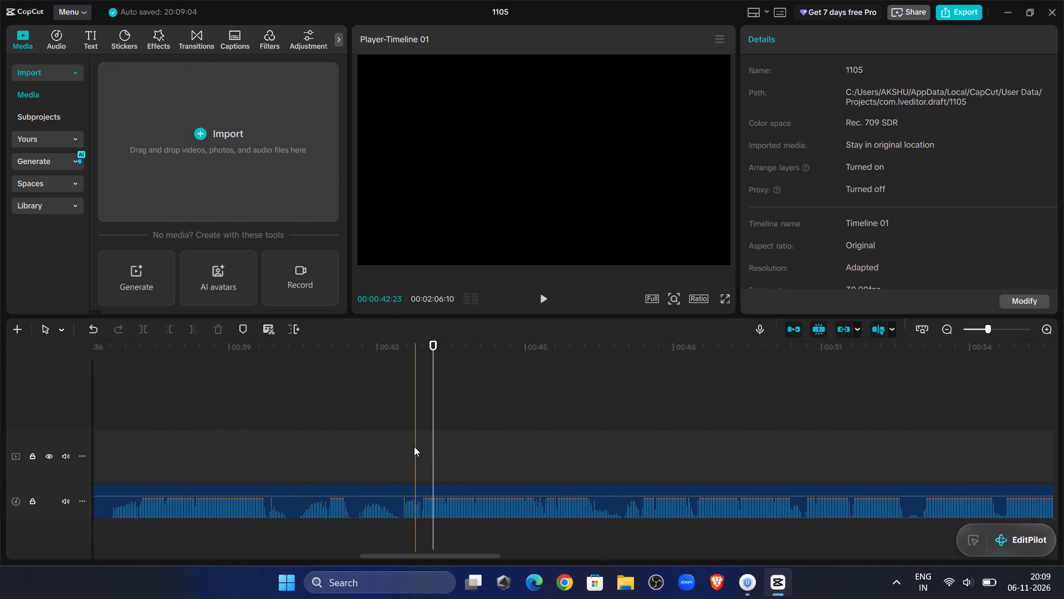
left_click(421, 448)
left_click(431, 500)
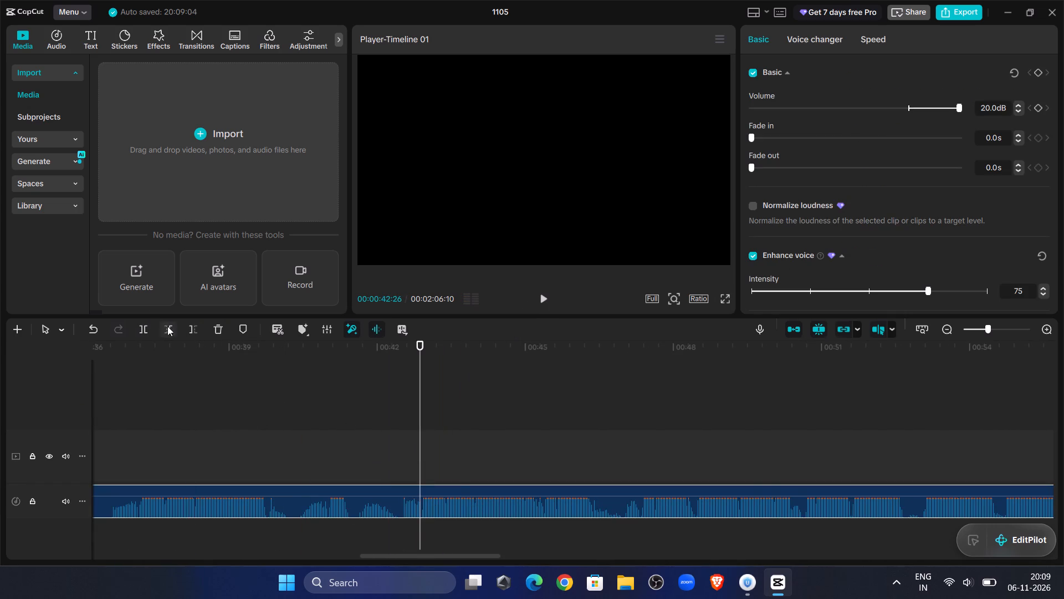
left_click(167, 326)
left_click_drag(503, 486, 0, 511)
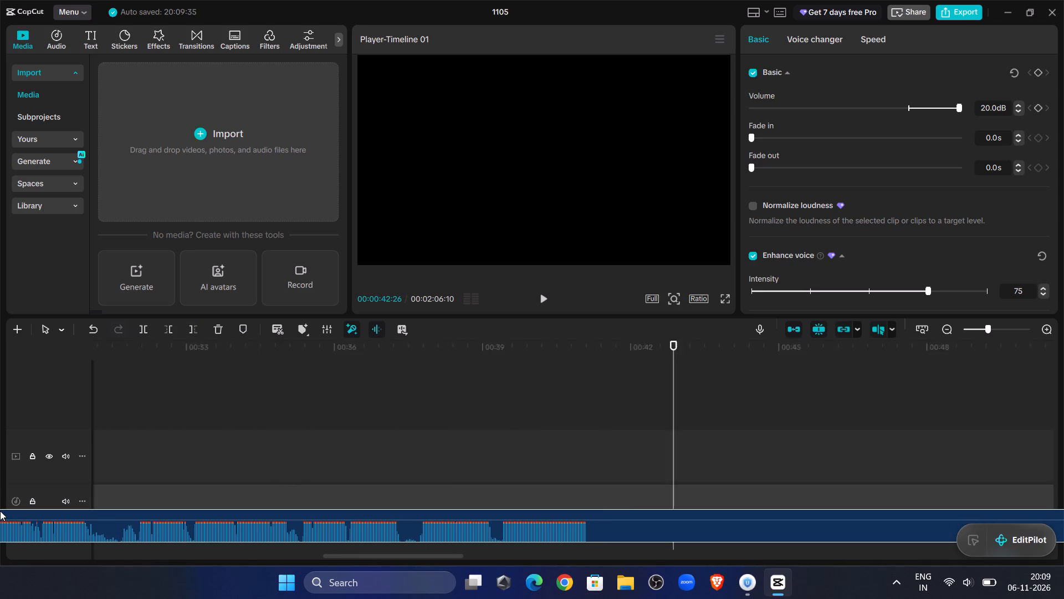
left_click_drag(0, 511, 584, 495)
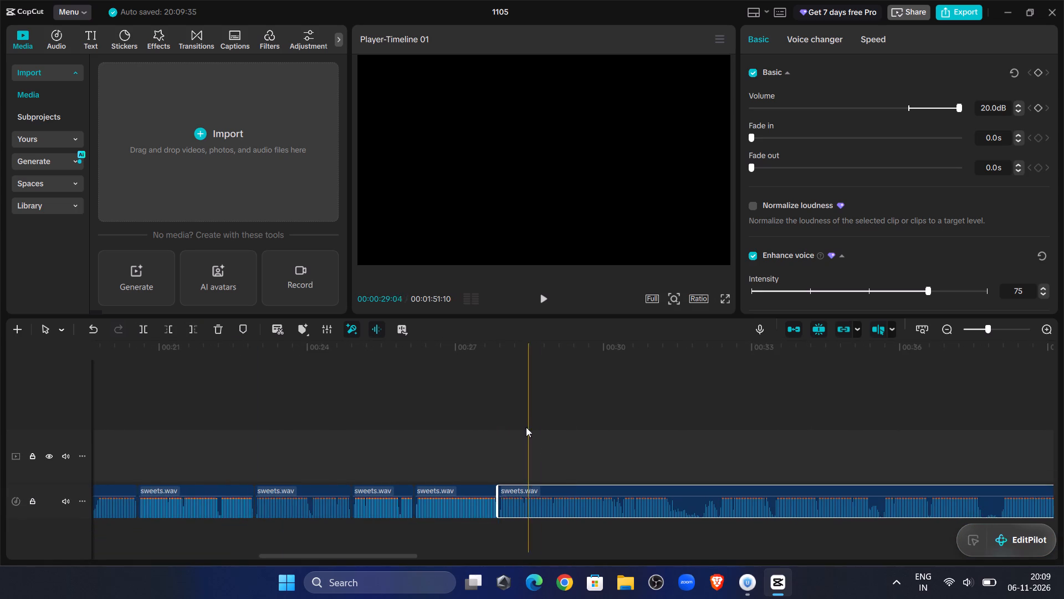
Replay the latest join and split the last sweets.wav clip at 00:00:30:06.
left_click(485, 388)
left_click(548, 282)
left_click(549, 293)
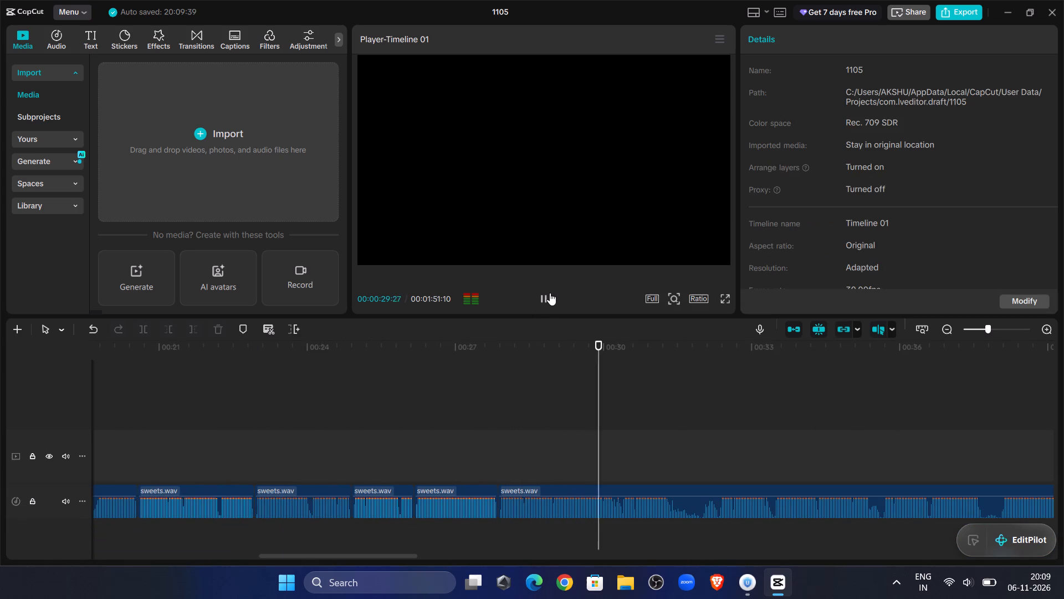
left_click(549, 295)
left_click(590, 408)
double_click(543, 306)
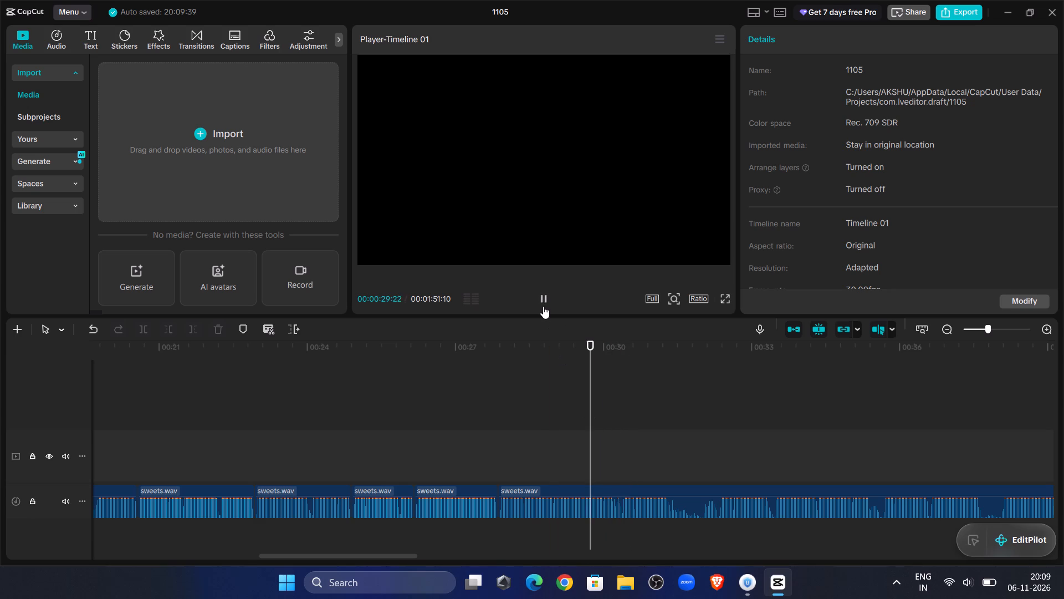
left_click(999, 327)
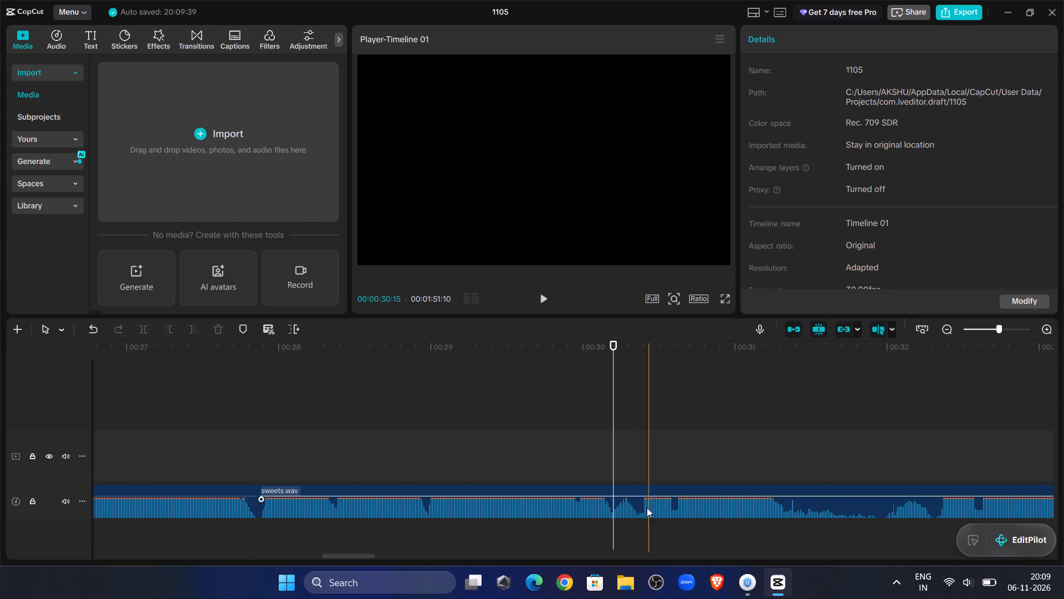
left_click(646, 508)
left_click(136, 324)
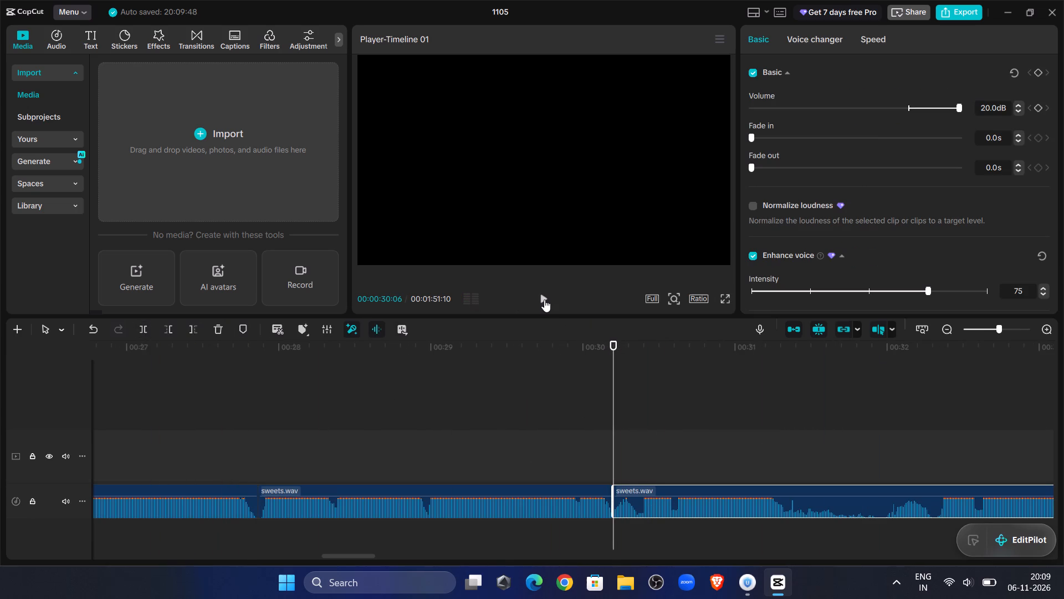
Trim the start of the new last clip up to about 00:00:30:10 and place it against the preceding clip on the same track.
double_click(544, 299)
left_click_drag(644, 392, 636, 394)
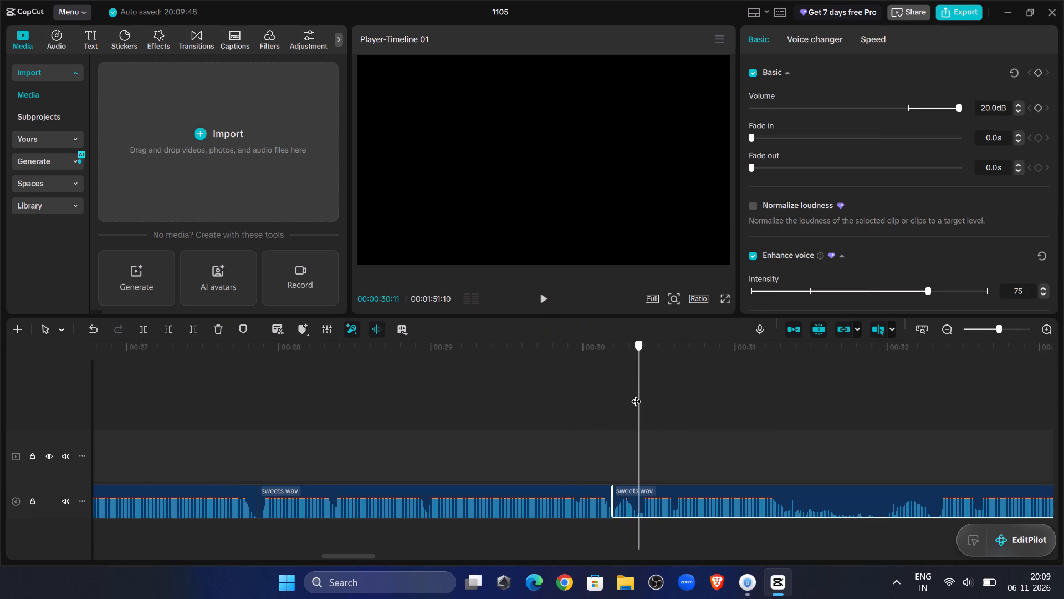
left_click_drag(636, 394, 636, 394)
left_click(163, 333)
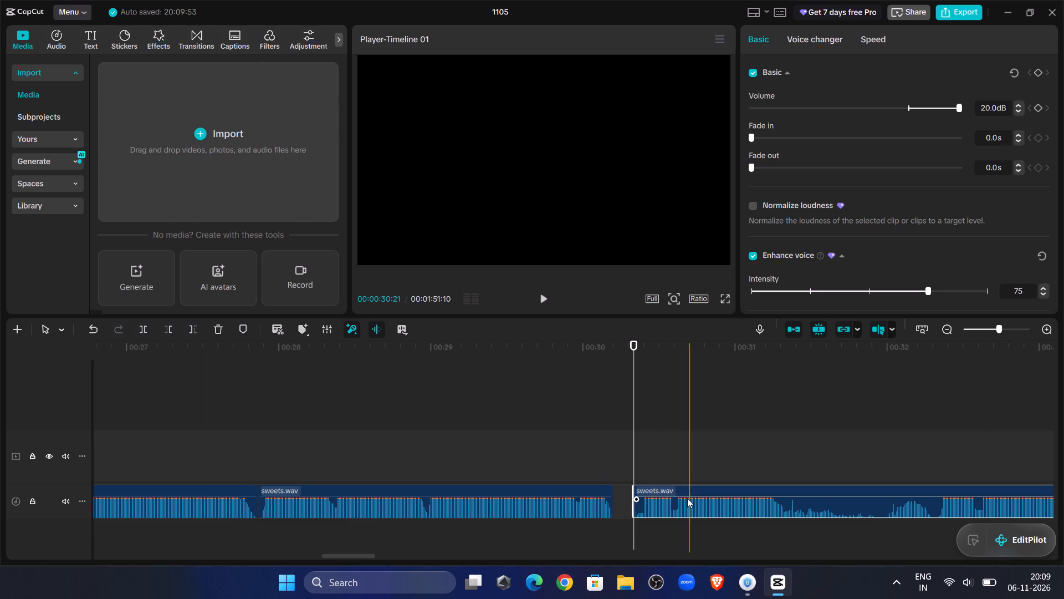
left_click_drag(678, 495, 652, 496)
left_click(560, 397)
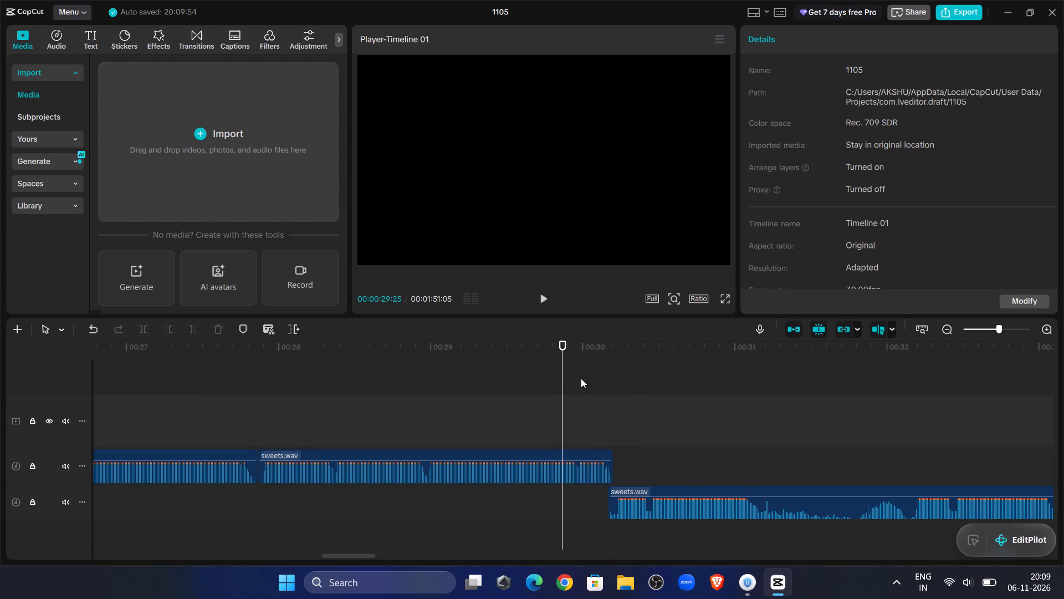
left_click(628, 495)
left_click_drag(626, 494, 628, 467)
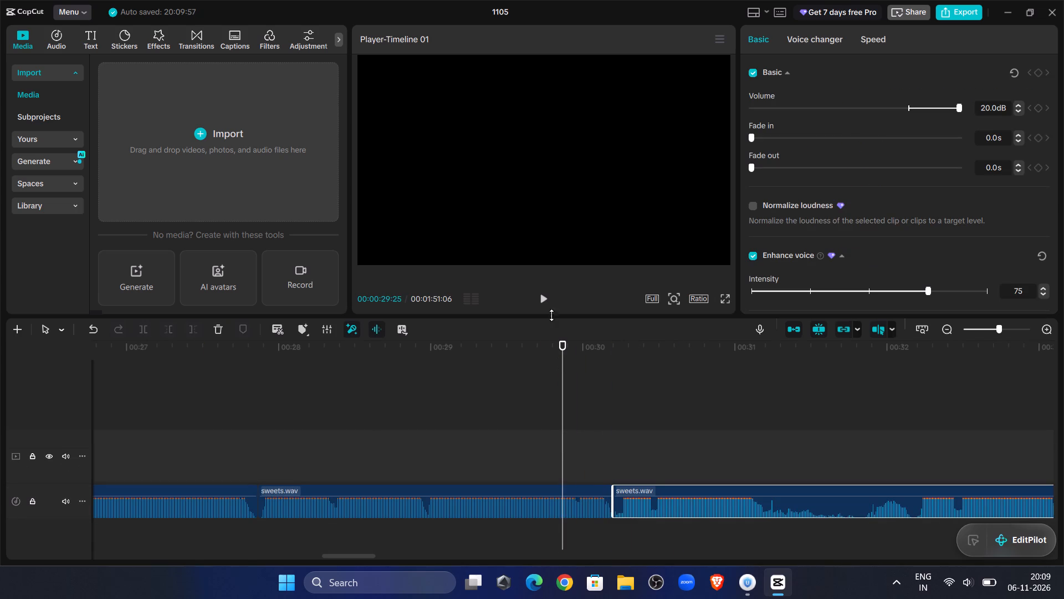
Replay the latest join, trim the start of the last sweets.wav clip up to 00:00:32:06 and place it against the preceding clip.
left_click(549, 300)
left_click(549, 300)
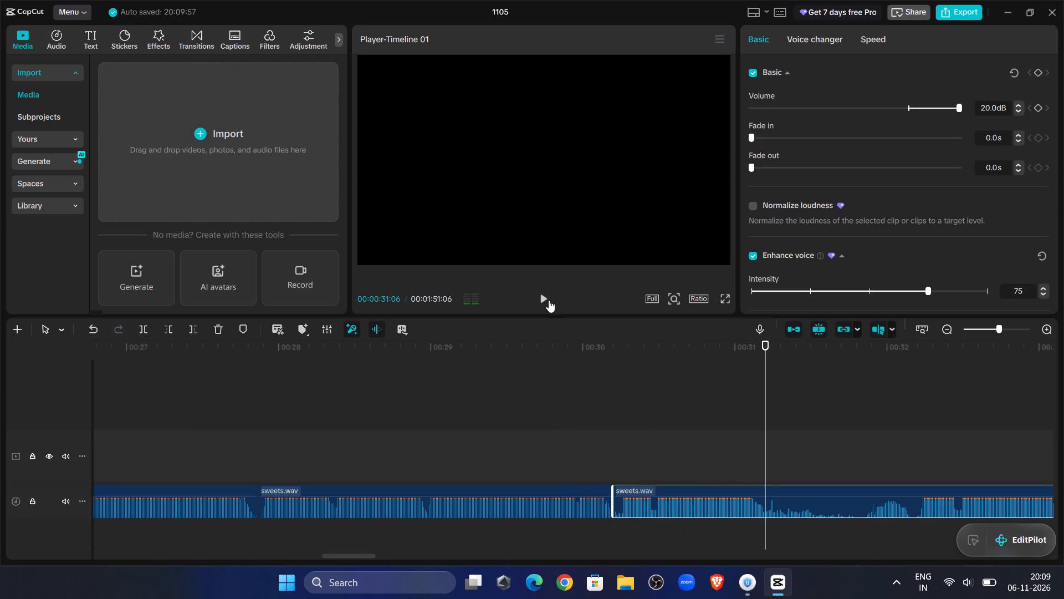
left_click(549, 300)
left_click(549, 300)
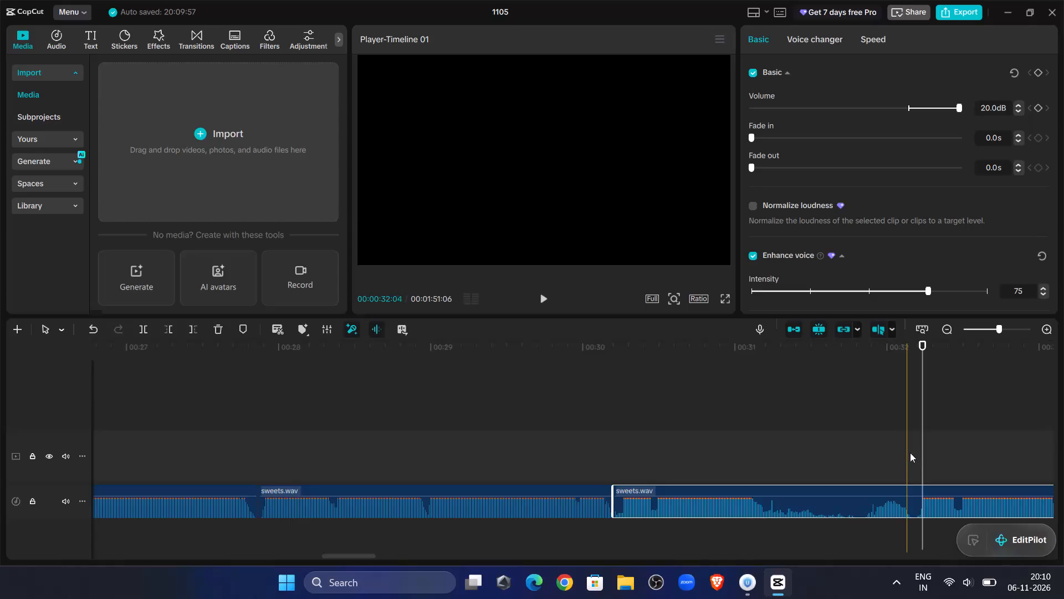
left_click(917, 452)
left_click(923, 491)
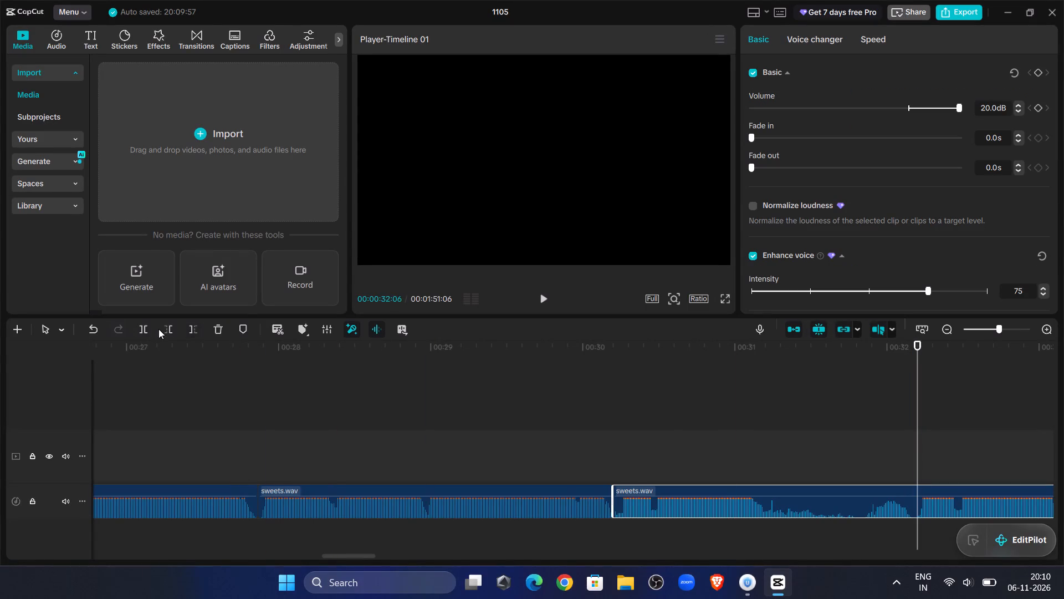
left_click(163, 332)
left_click_drag(943, 490, 939, 490)
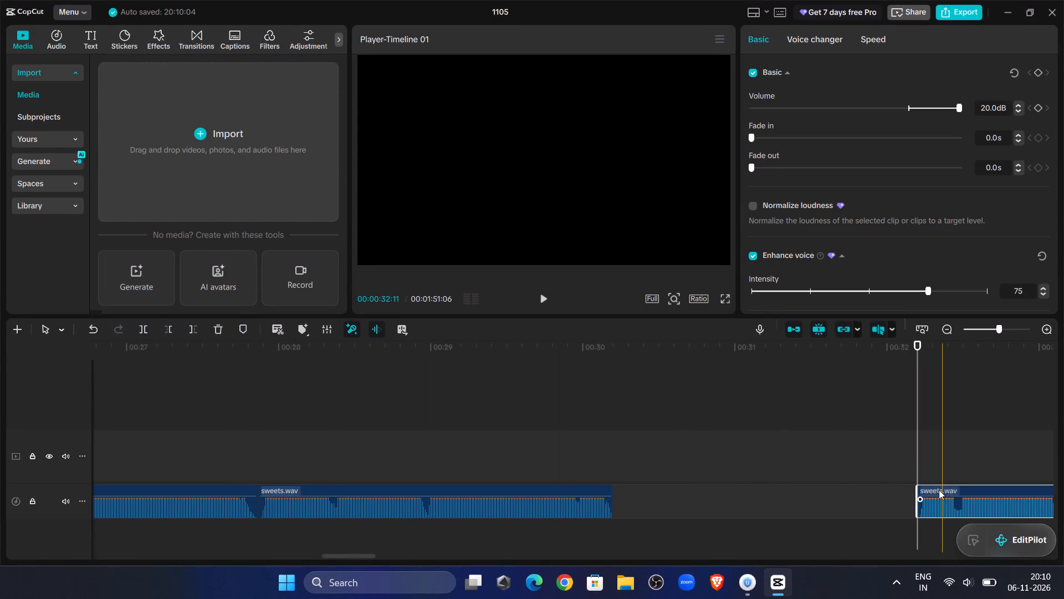
left_click_drag(939, 490, 636, 492)
Replay the latest join and split the last sweets.wav clip at 00:00:31:05.
left_click(534, 405)
left_click(542, 295)
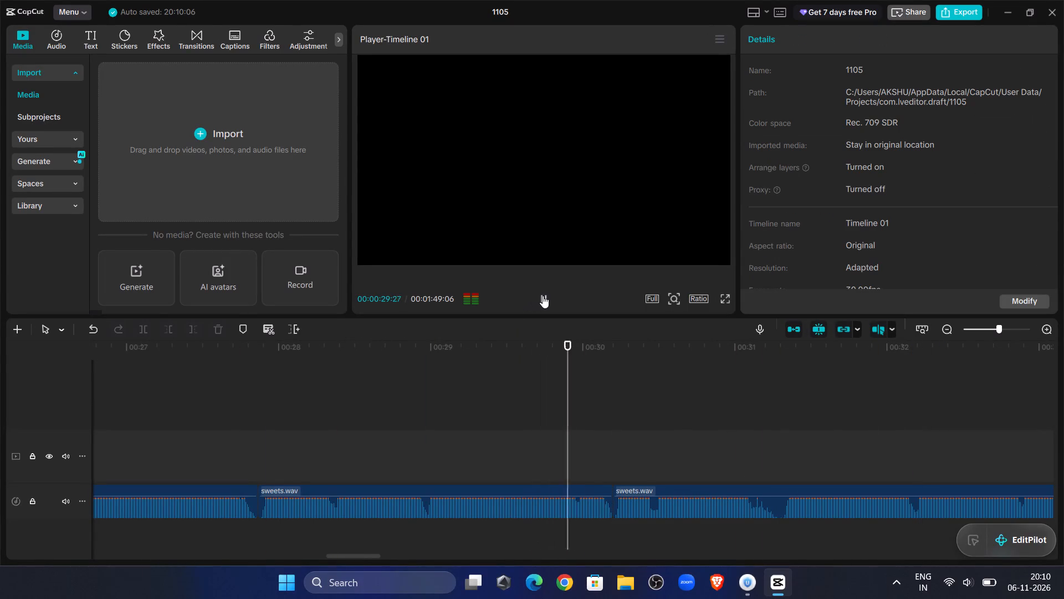
left_click(539, 295)
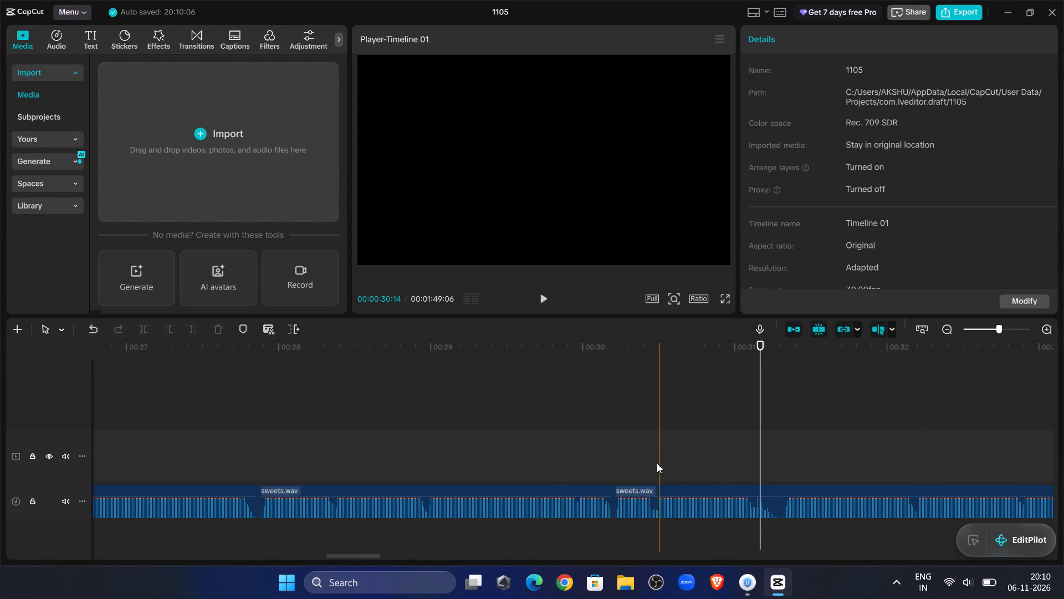
left_click(657, 502)
left_click(142, 328)
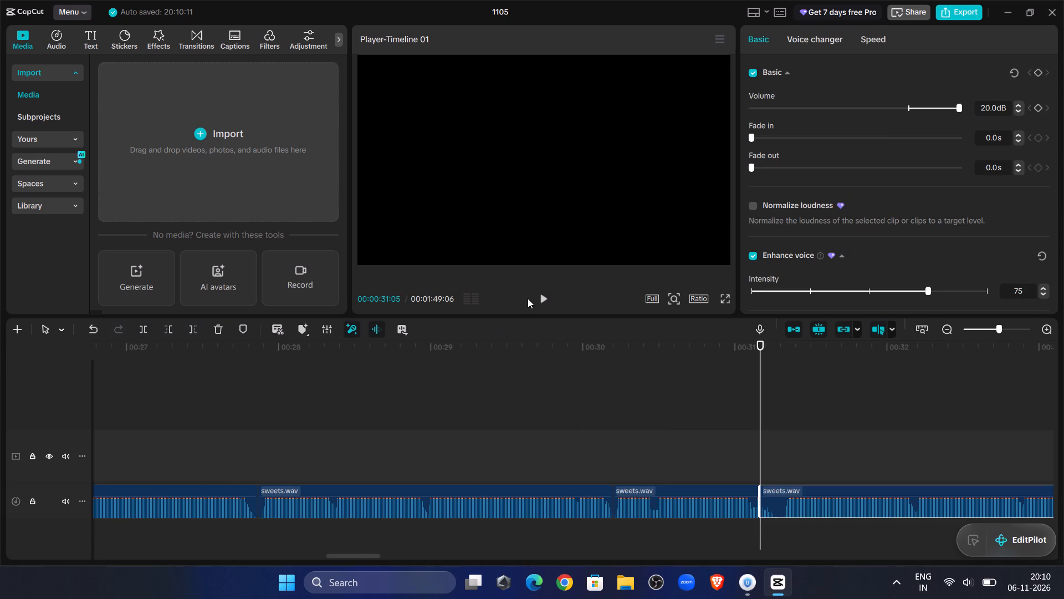
Trim the start of the new last clip up to 00:00:31:09 and place it against the preceding clip.
double_click(540, 301)
left_click(169, 328)
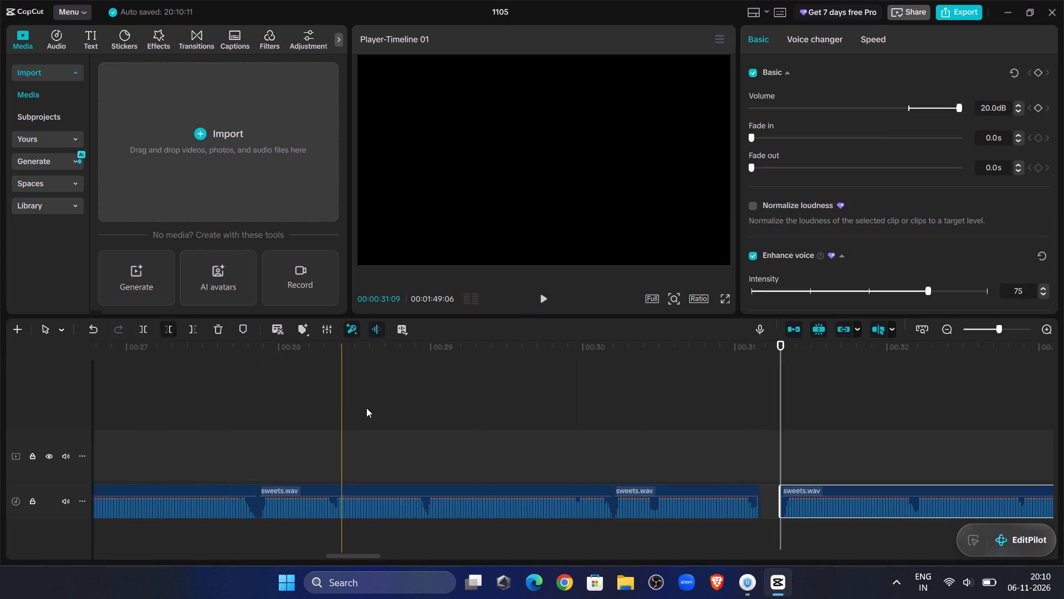
left_click_drag(793, 488, 772, 489)
Replay the latest join and split the last sweets.wav clip at 00:00:33:03, where the phrase ends.
left_click(679, 417)
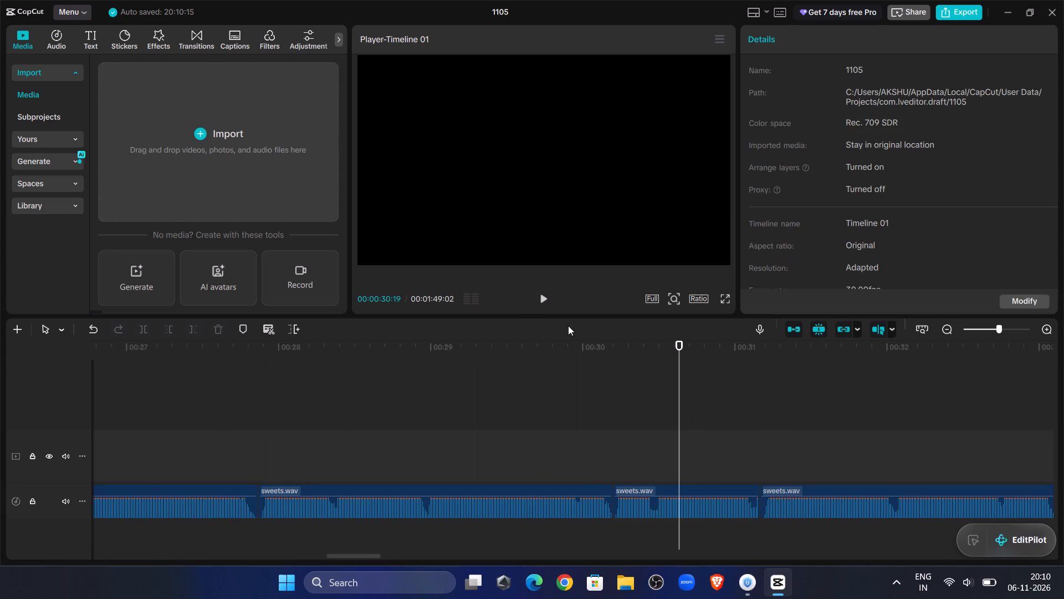
left_click(549, 304)
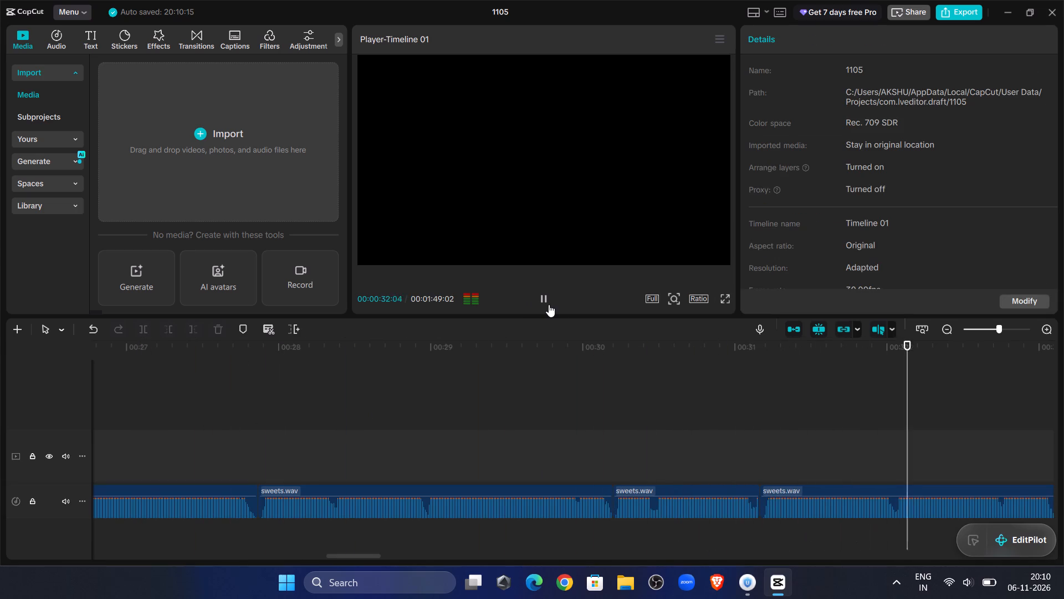
left_click(549, 304)
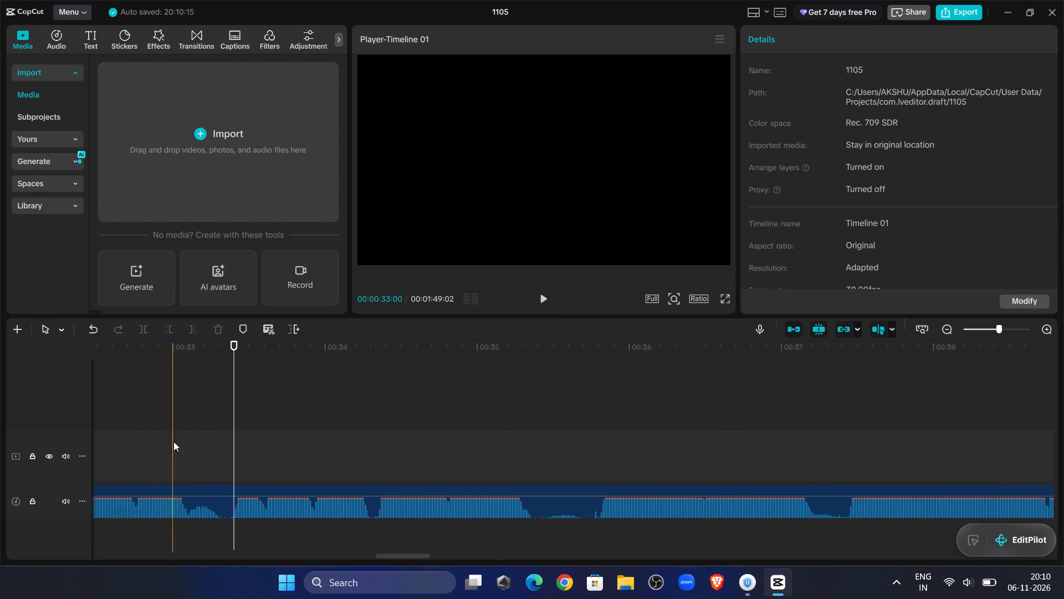
left_click(188, 448)
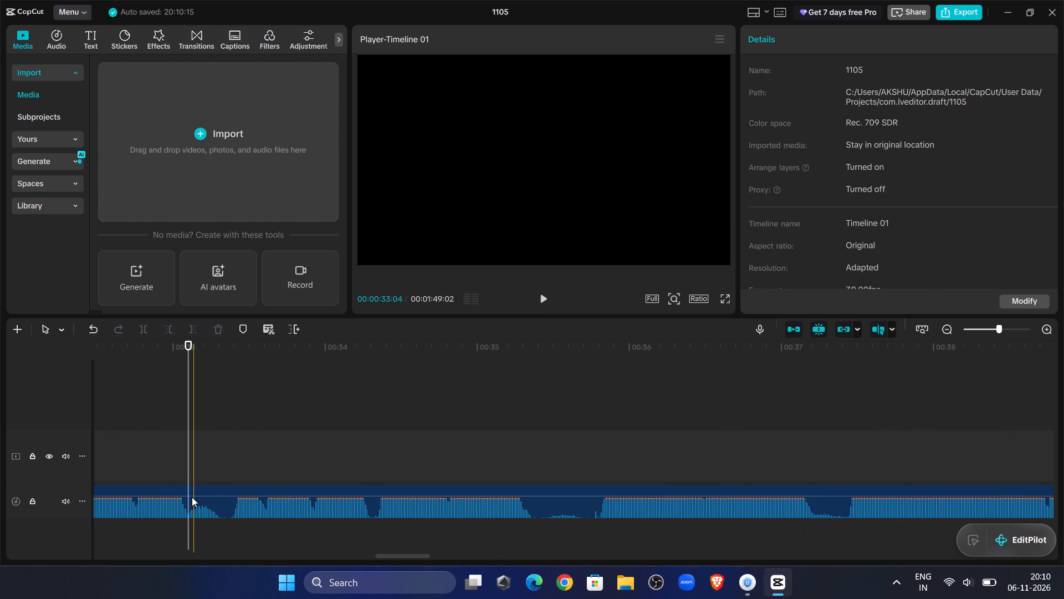
left_click(192, 497)
left_click(143, 318)
left_click(144, 328)
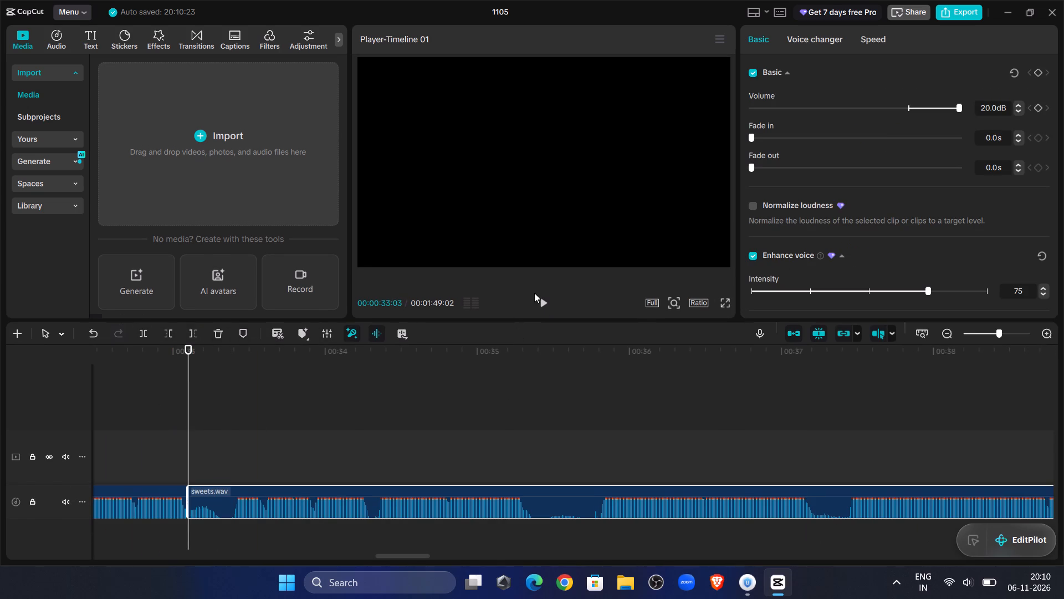
Trim the start of the last sweets.wav clip up to 00:00:33:11 and place it against the preceding clip.
double_click(544, 298)
left_click_drag(224, 422, 228, 423)
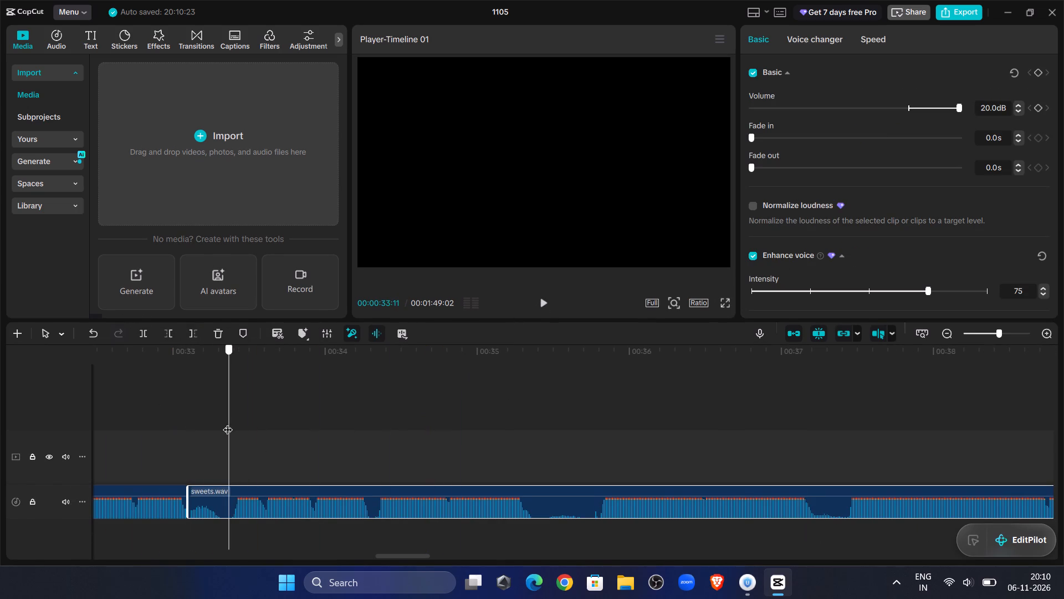
left_click_drag(228, 423, 231, 426)
left_click(166, 335)
left_click_drag(245, 491, 232, 493)
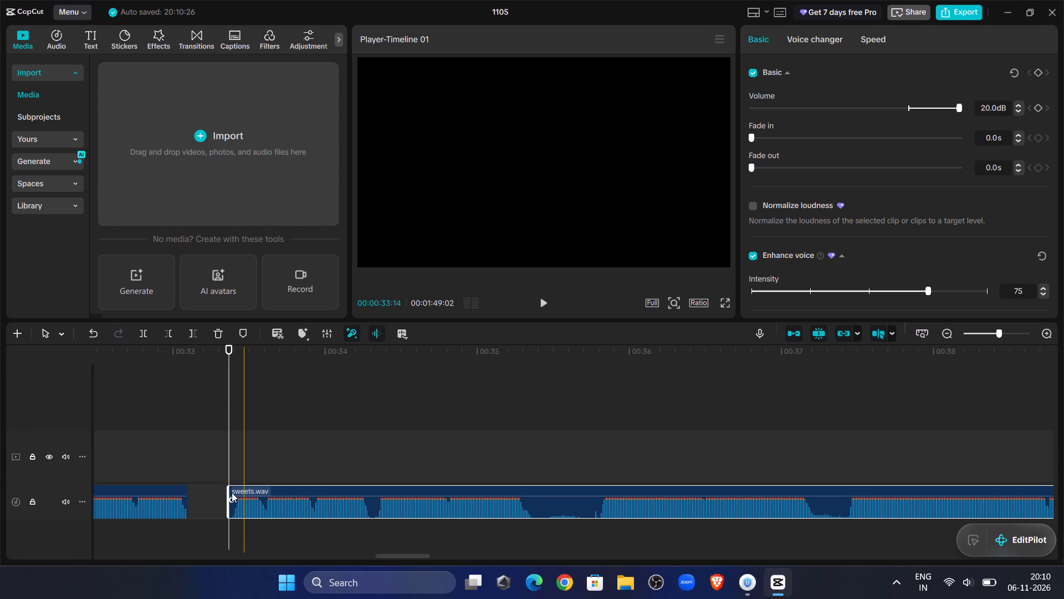
left_click_drag(232, 493, 205, 498)
Replay the latest join and split the last sweets.wav clip at 00:00:35:03, where the phrase ends.
left_click(150, 405)
left_click(551, 296)
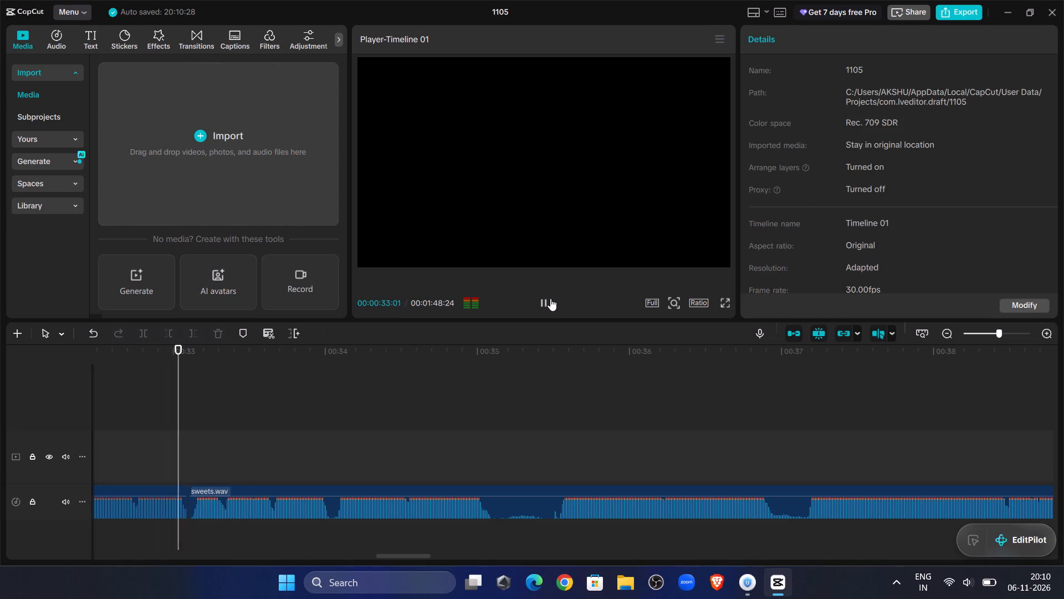
left_click(548, 301)
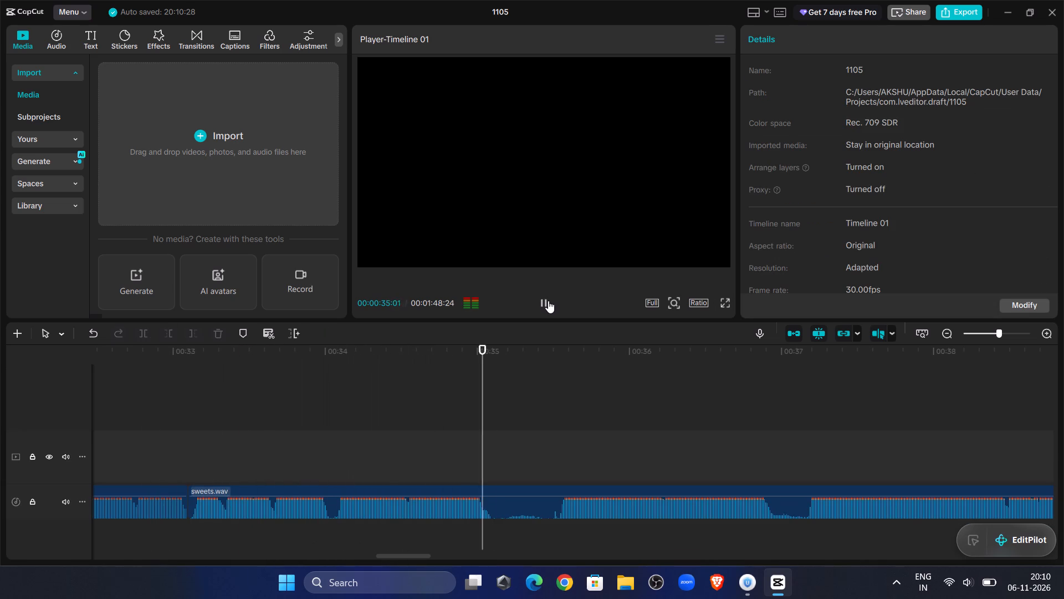
left_click(490, 507)
left_click(144, 332)
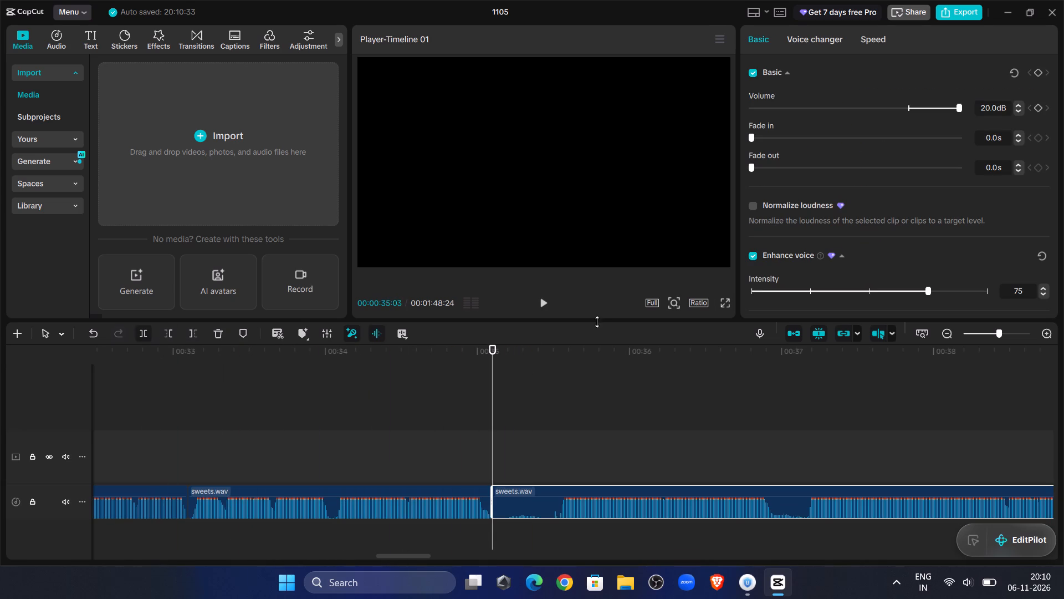
Listen past the split, trim the start of the last clip up to about 00:00:35:16 and place it against the preceding clip.
left_click(547, 310)
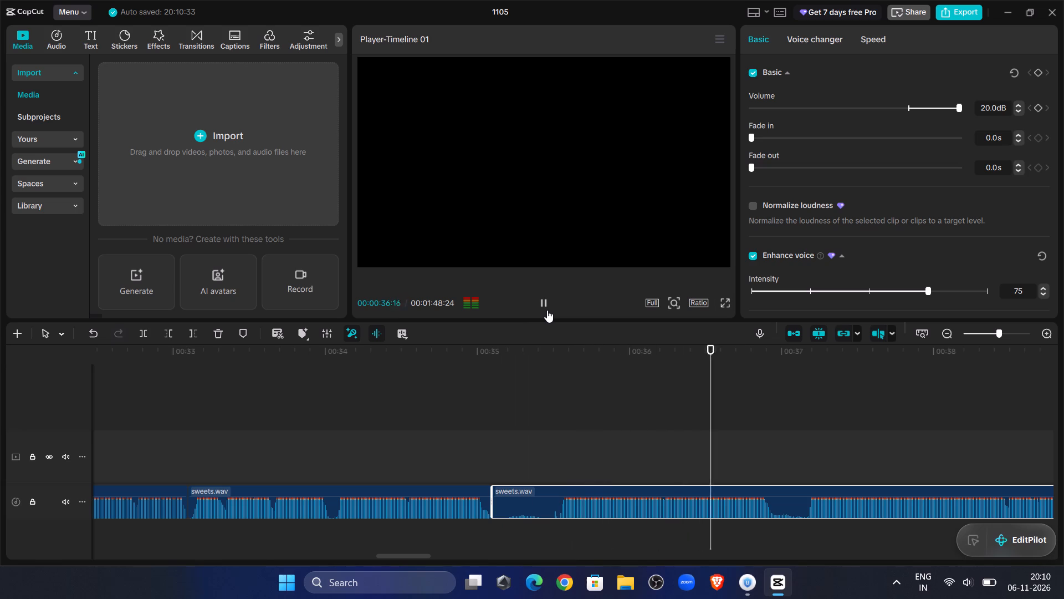
left_click(758, 424)
left_click_drag(758, 424, 557, 414)
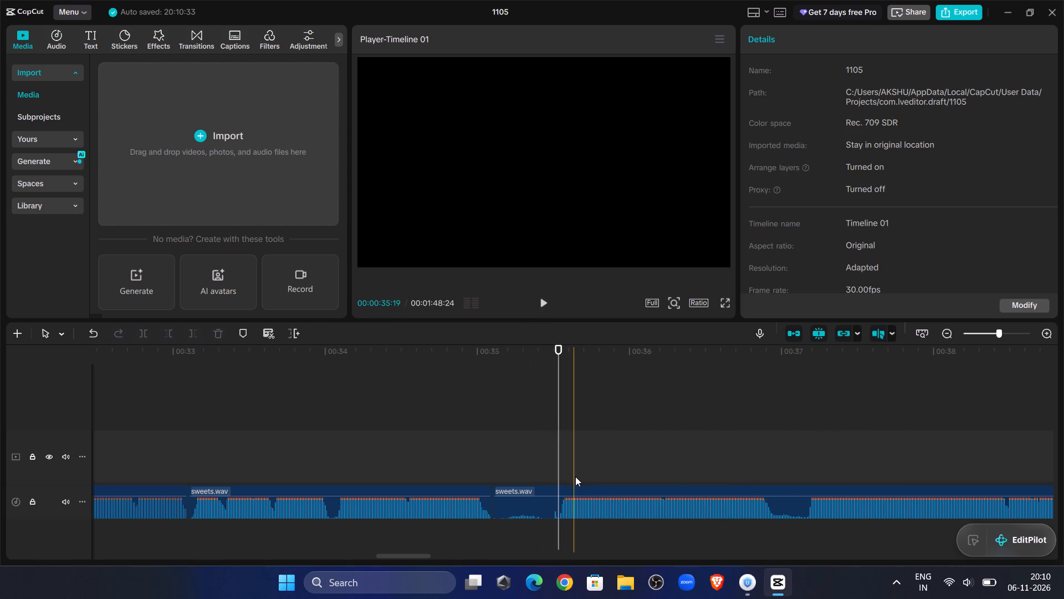
left_click(575, 489)
left_click(175, 332)
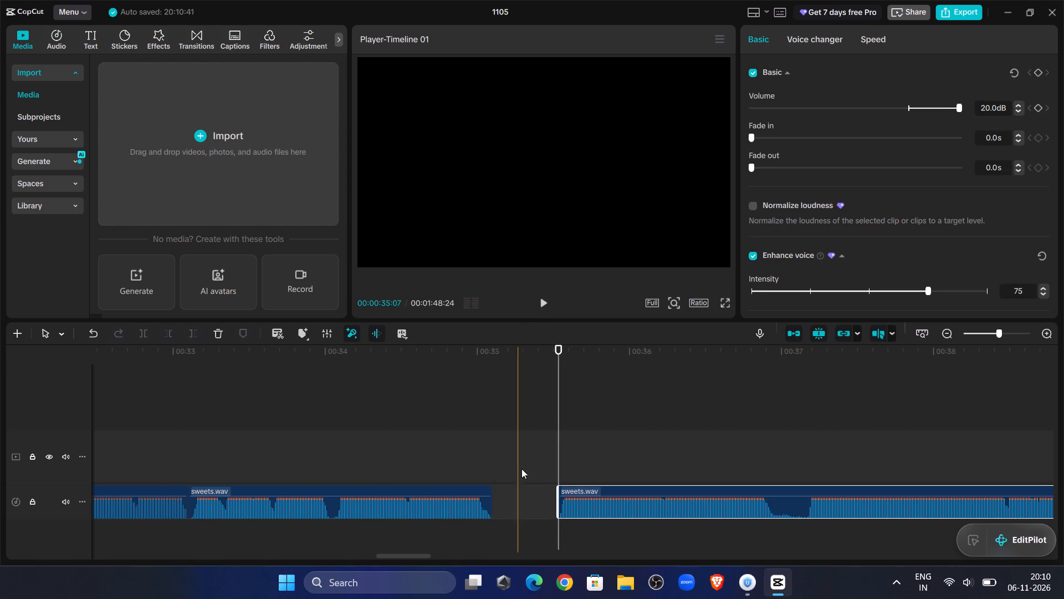
left_click_drag(579, 487, 515, 484)
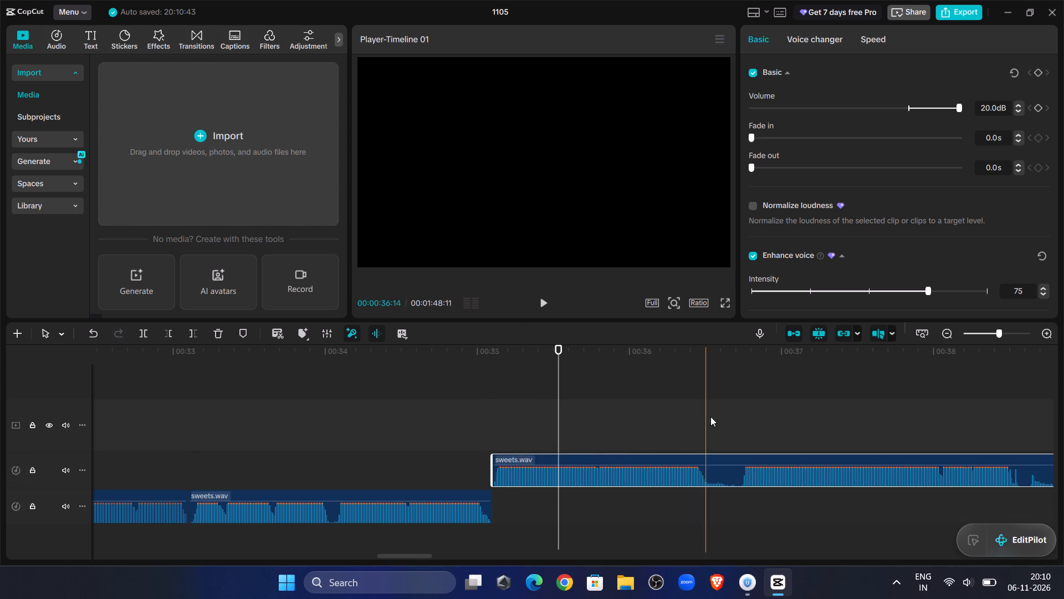
left_click_drag(578, 458, 577, 494)
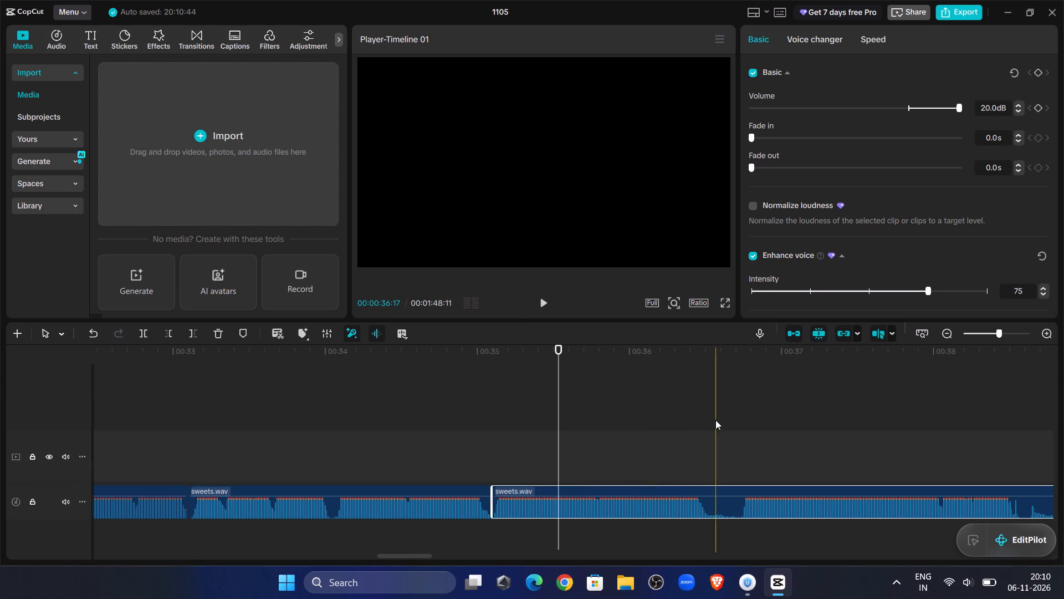
Split the last sweets.wav clip at 00:00:36:15, where the next pause begins.
left_click(709, 418)
left_click(696, 493)
left_click(142, 332)
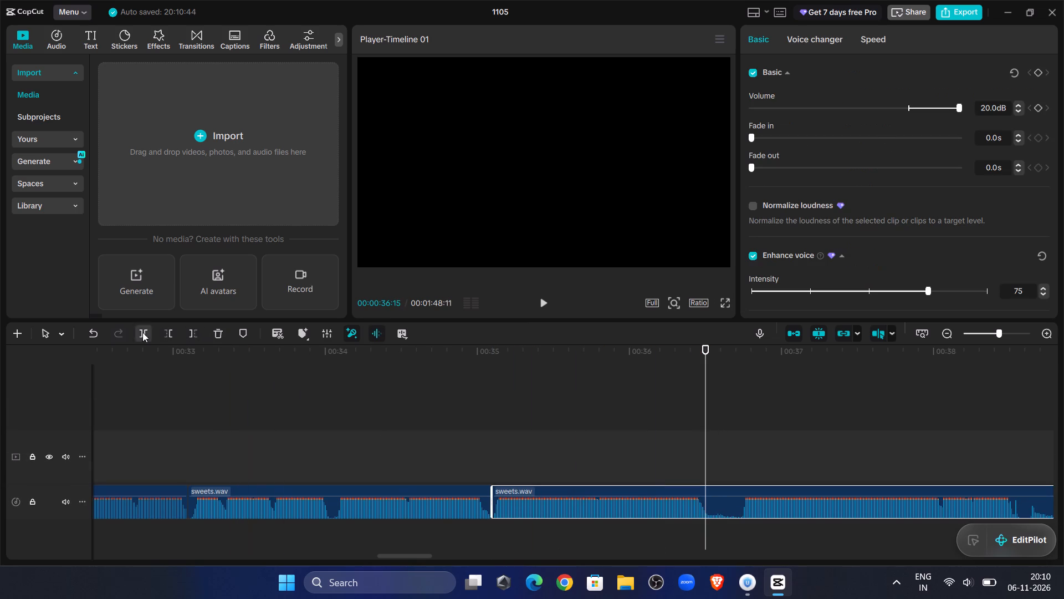
Trim the start of the new last clip up to about 00:00:36:22 and place it against the preceding clip.
double_click(544, 299)
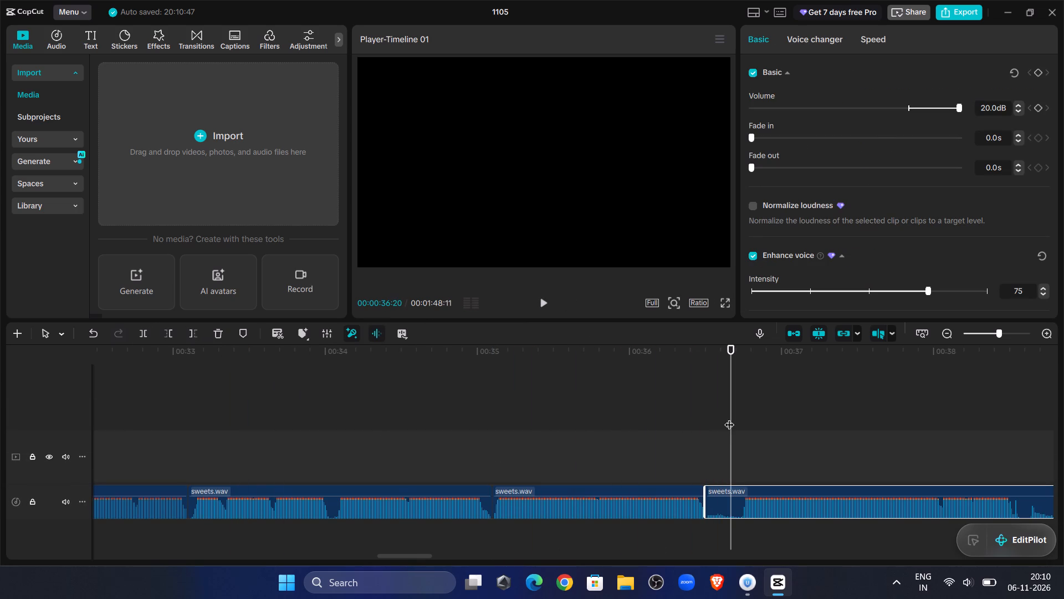
left_click_drag(729, 418, 740, 428)
left_click(172, 328)
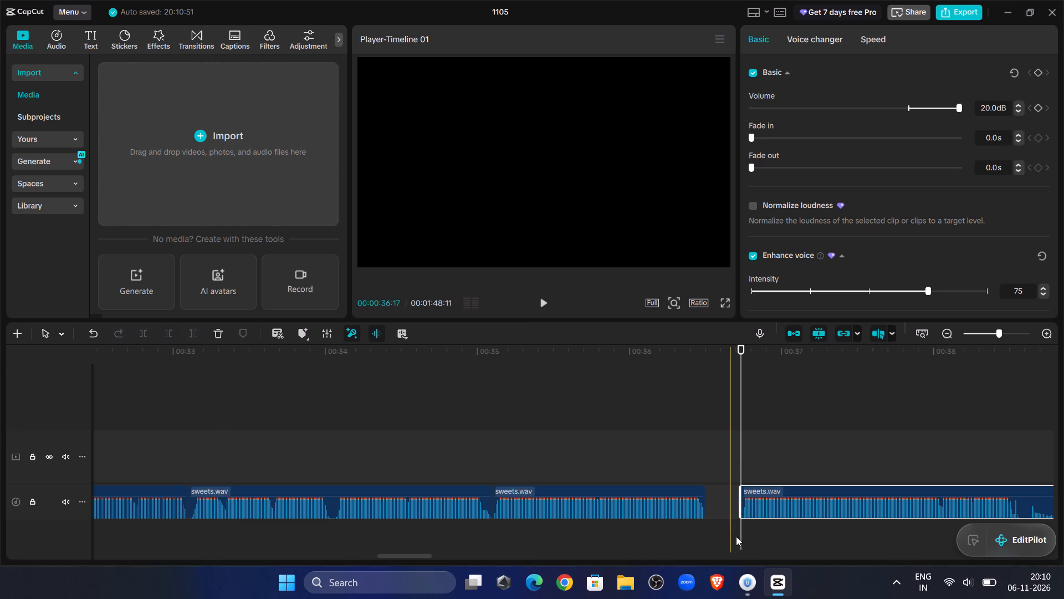
left_click_drag(764, 496, 742, 496)
left_click_drag(784, 489, 770, 492)
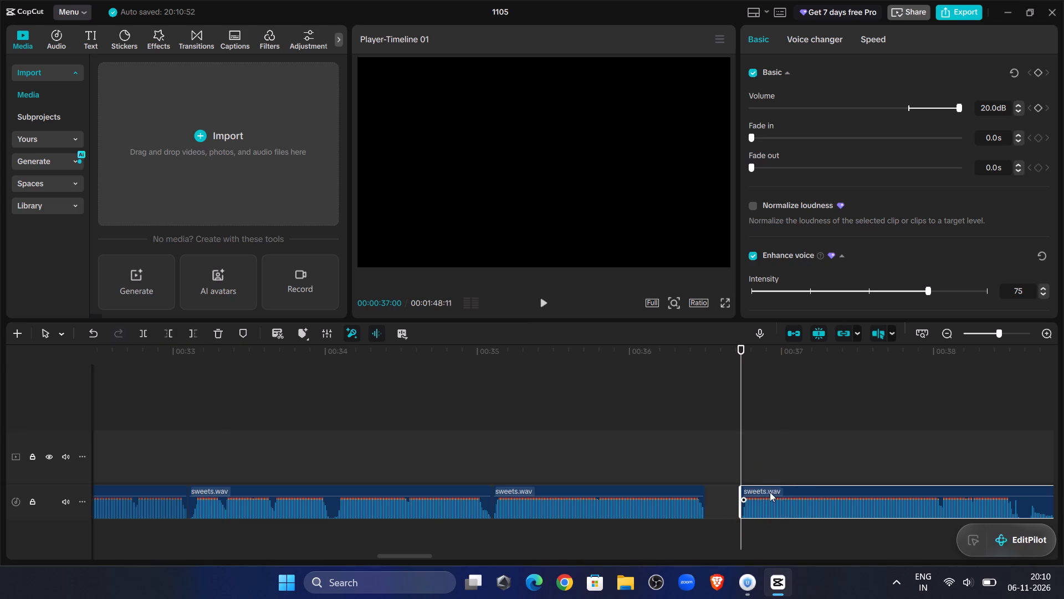
left_click_drag(770, 492, 748, 493)
Replay the latest join and split the last sweets.wav clip at about 00:00:38:11, where the phrase ends.
left_click(512, 385)
left_click(545, 312)
double_click(543, 305)
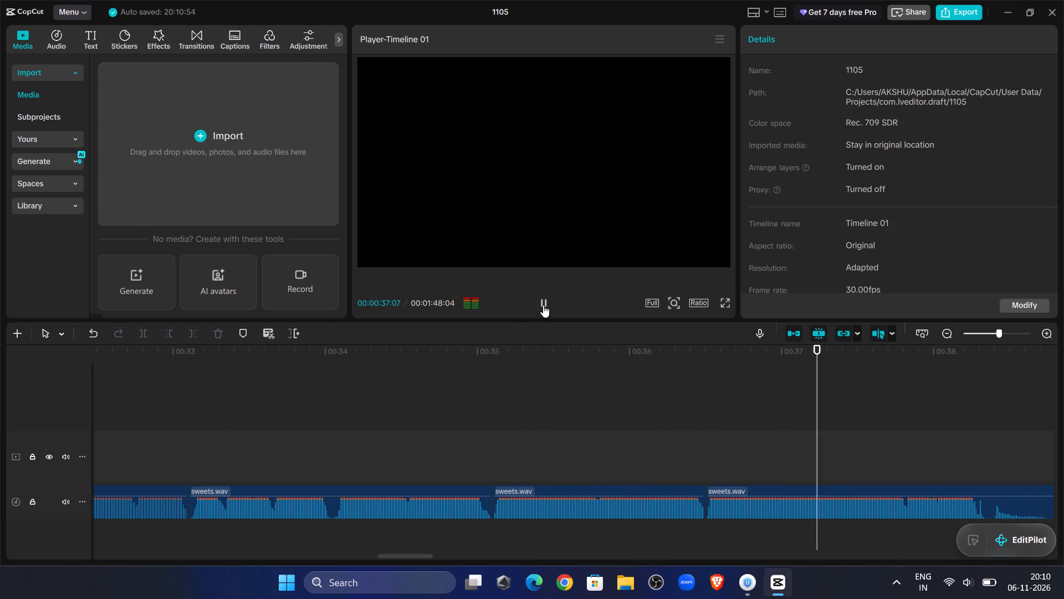
left_click(543, 304)
left_click(781, 490)
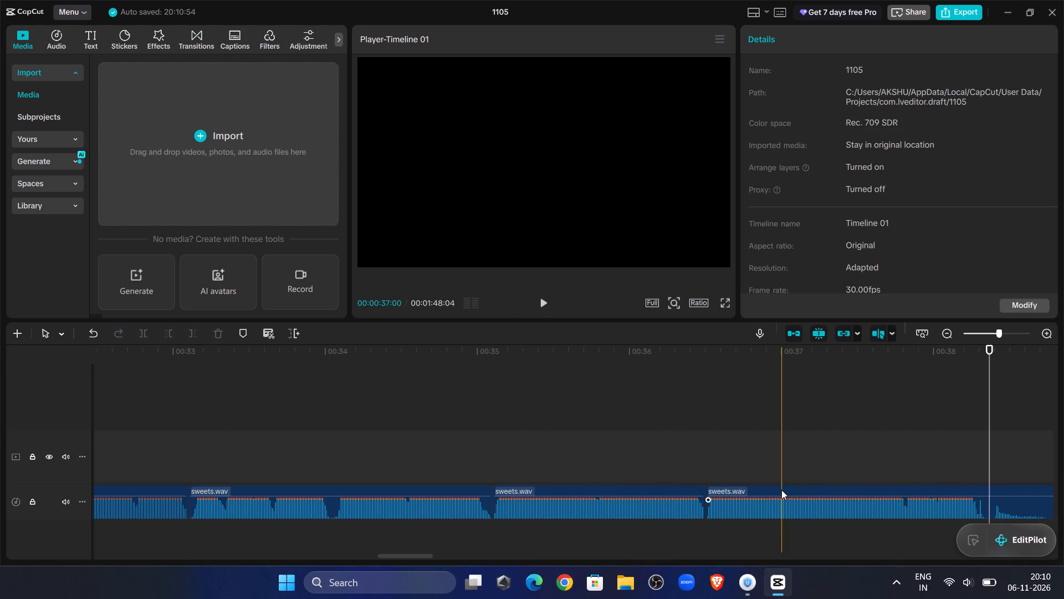
left_click(139, 329)
Listen through the following takes, trim the start of the last clip up to 00:00:48:09 and place it against the preceding clip.
left_click(552, 306)
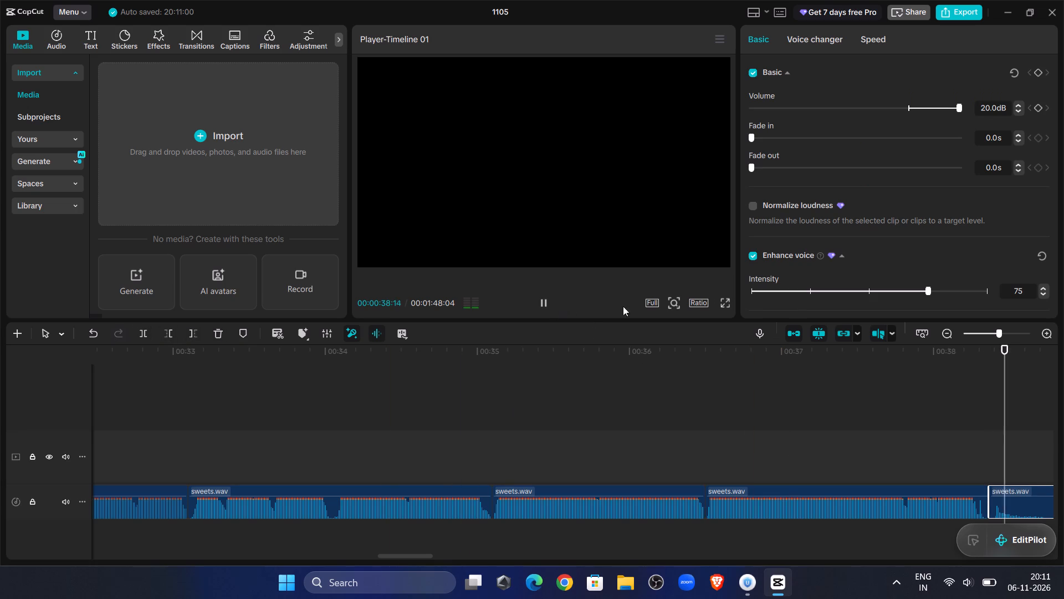
left_click(982, 332)
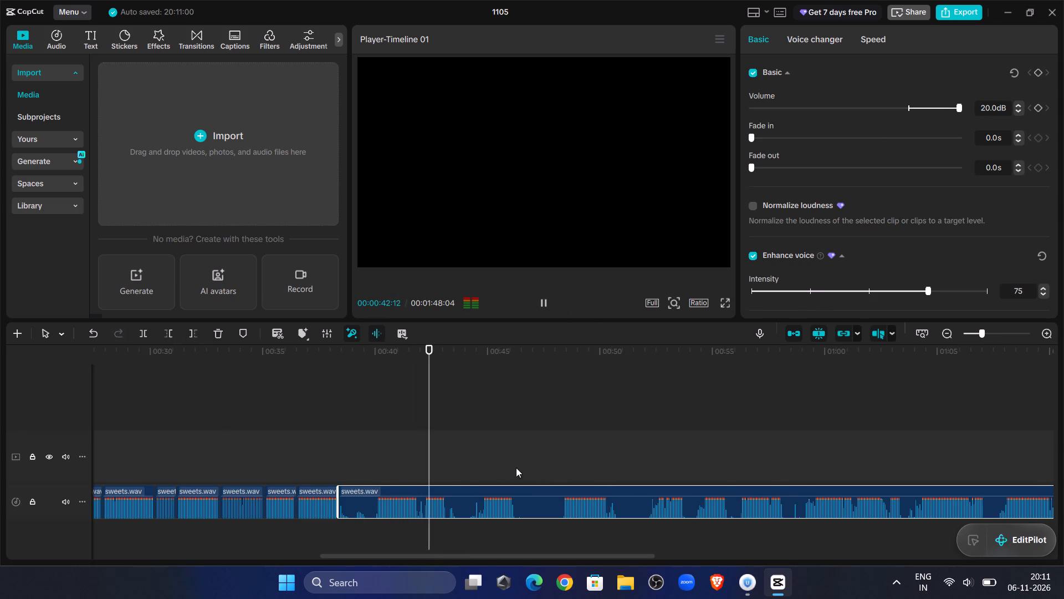
left_click(559, 470)
left_click(549, 303)
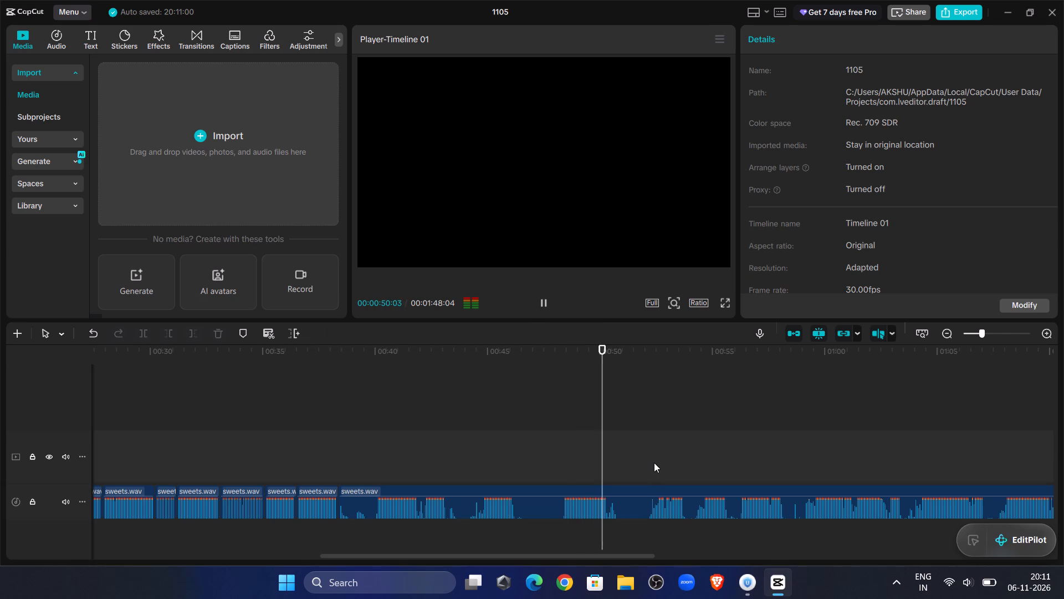
left_click(654, 463)
left_click(531, 313)
left_click(543, 308)
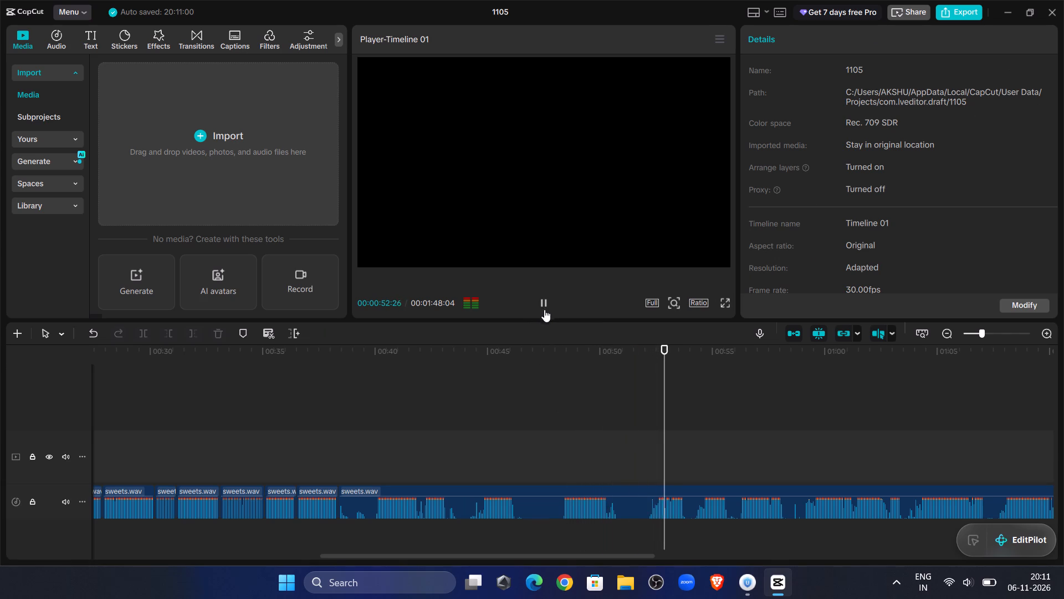
left_click(554, 444)
left_click_drag(554, 444, 565, 451)
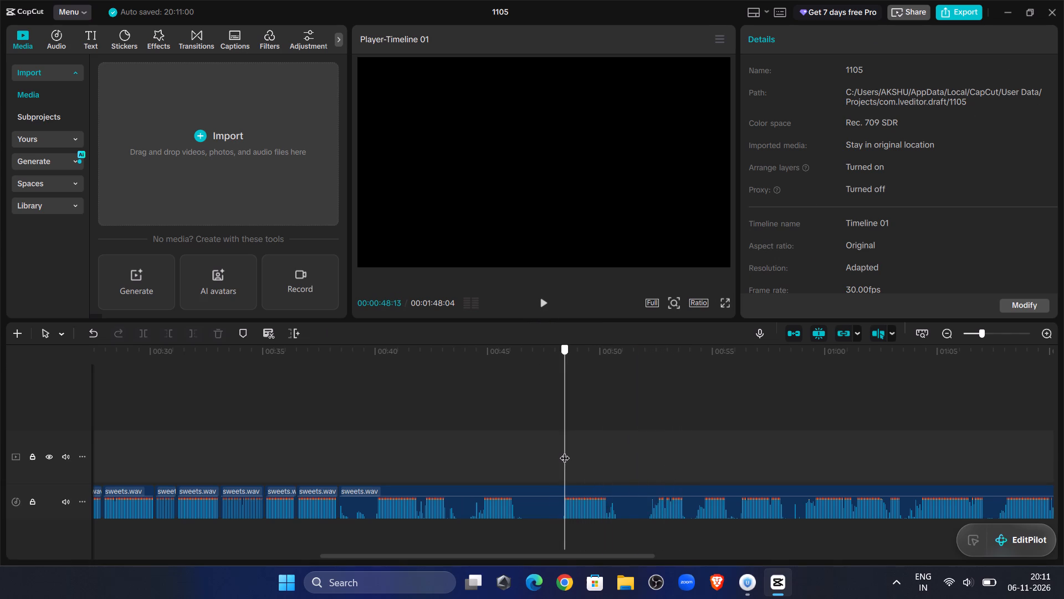
left_click_drag(565, 451, 562, 451)
left_click(571, 502)
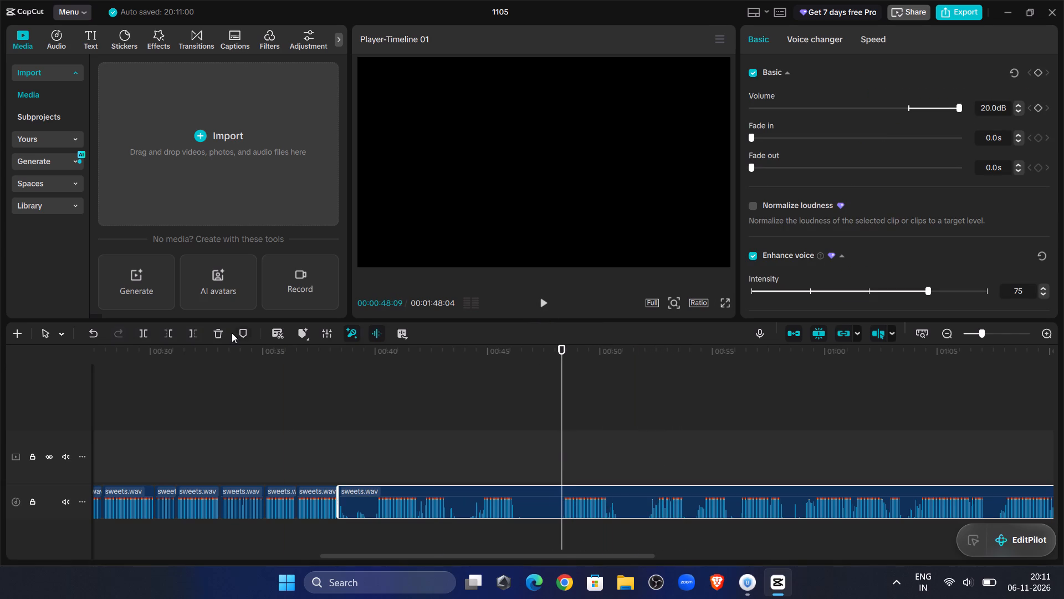
left_click(170, 329)
left_click_drag(597, 490, 415, 478)
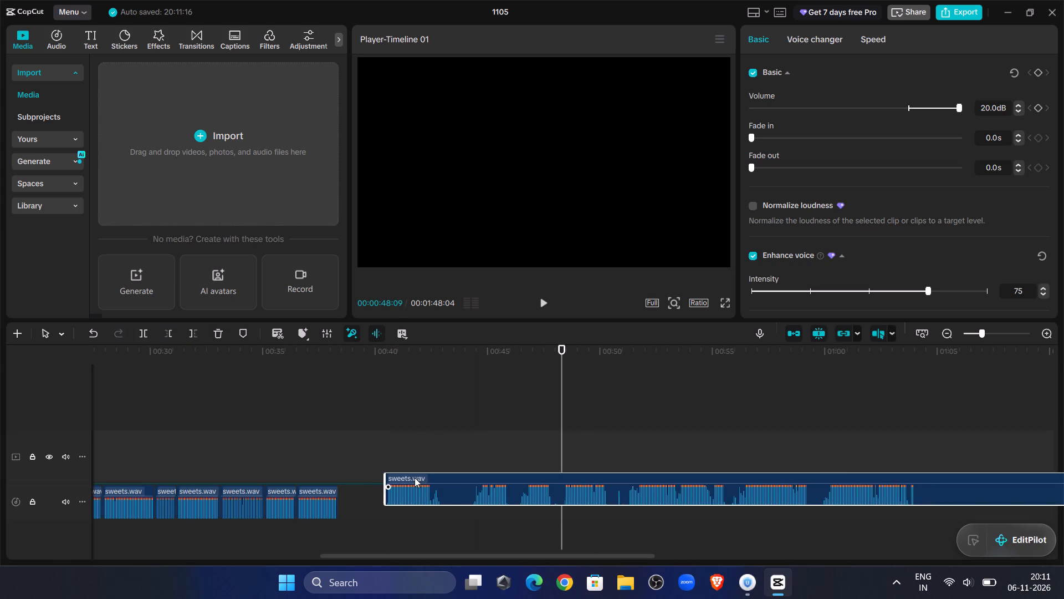
left_click_drag(415, 478, 372, 491)
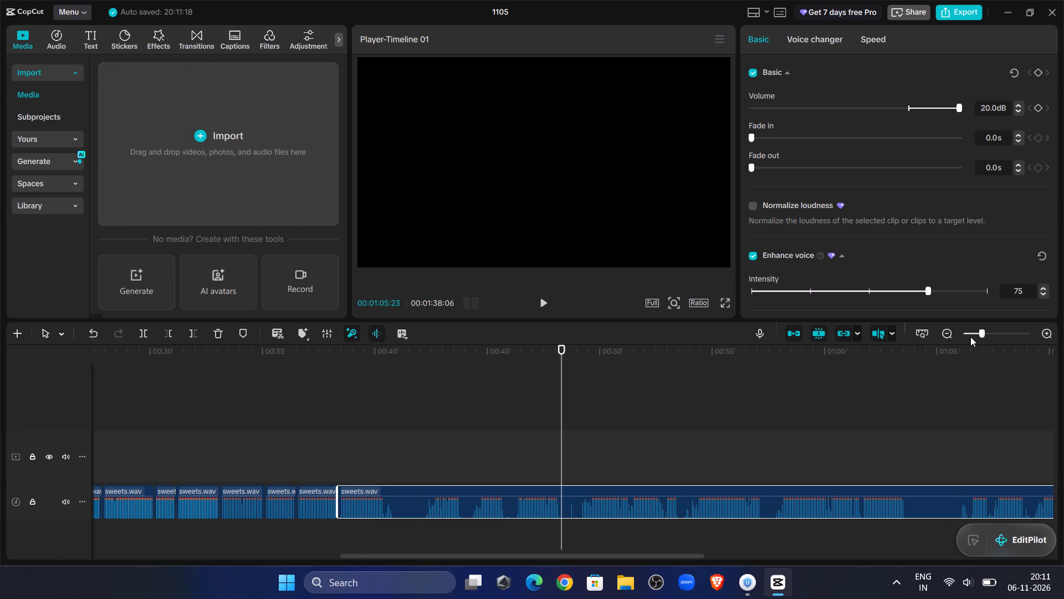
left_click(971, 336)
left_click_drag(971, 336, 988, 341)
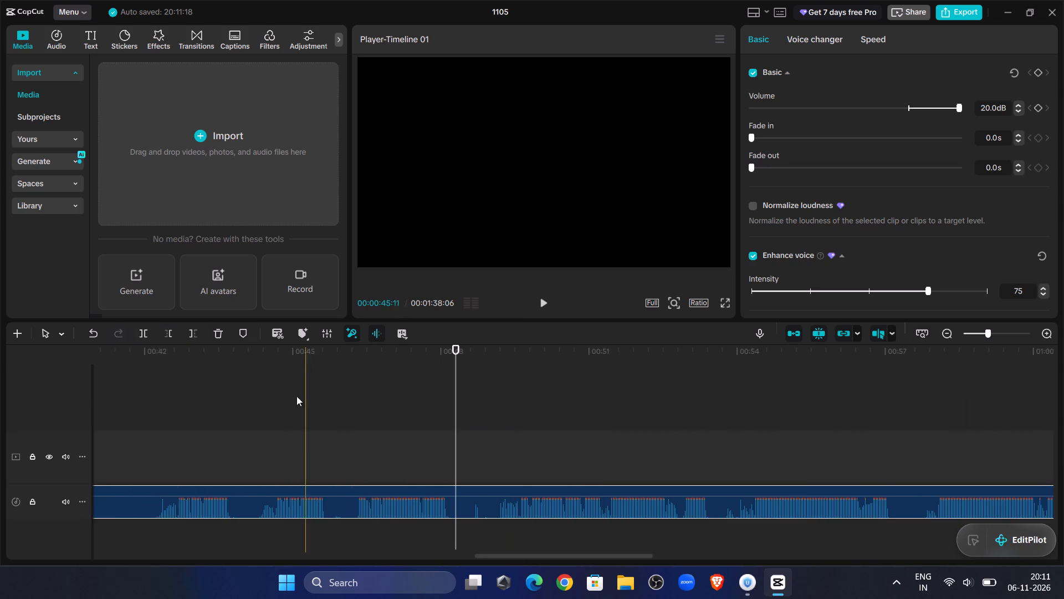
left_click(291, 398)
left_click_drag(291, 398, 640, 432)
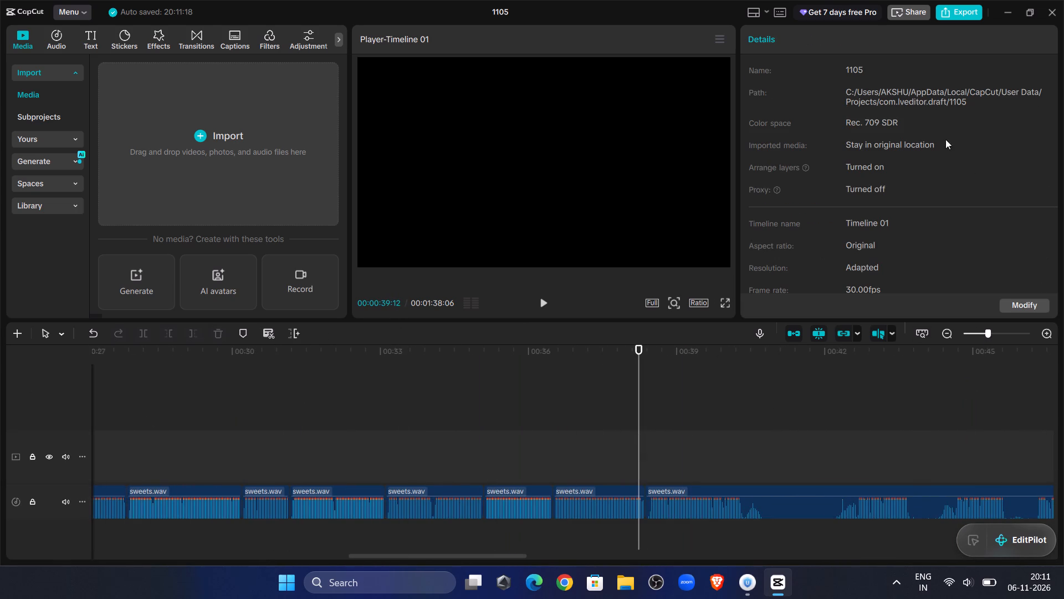
Minimize the CapCut window and refresh the Windows desktop.
left_click(995, 14)
left_click(1008, 18)
right_click(595, 184)
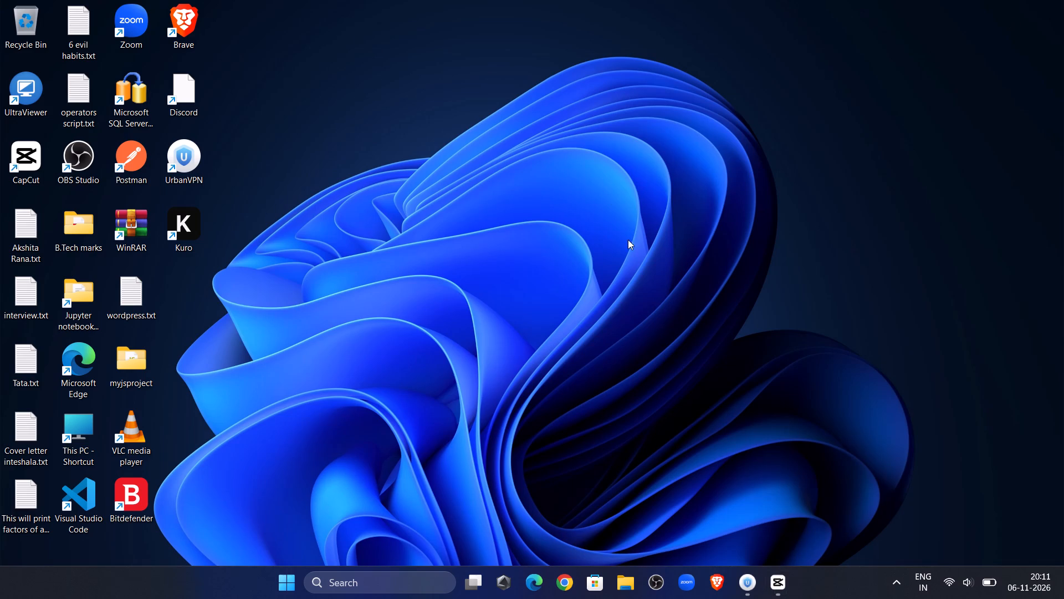
right_click(653, 186)
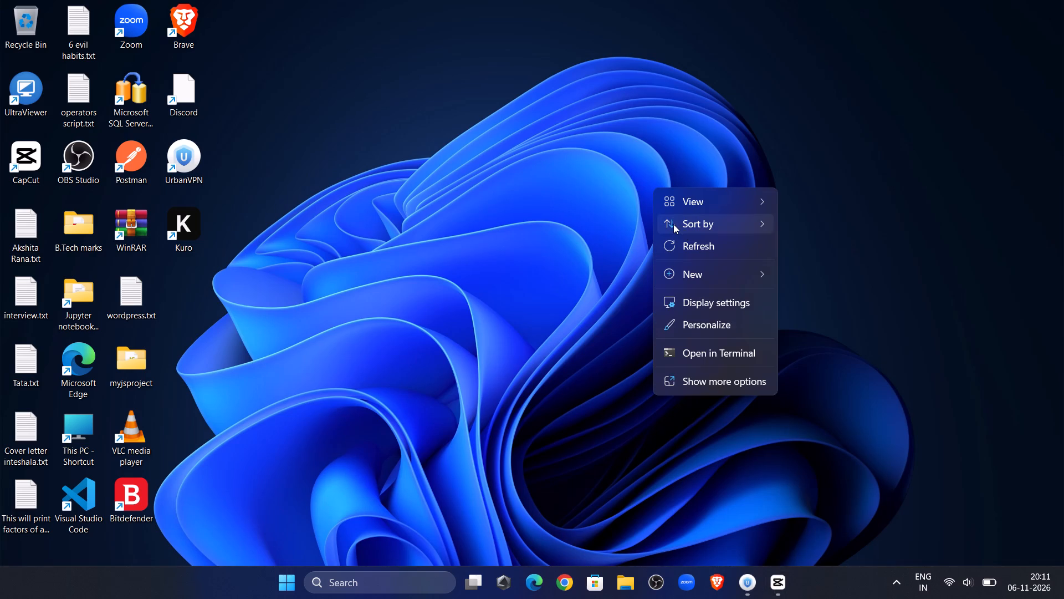
left_click(674, 238)
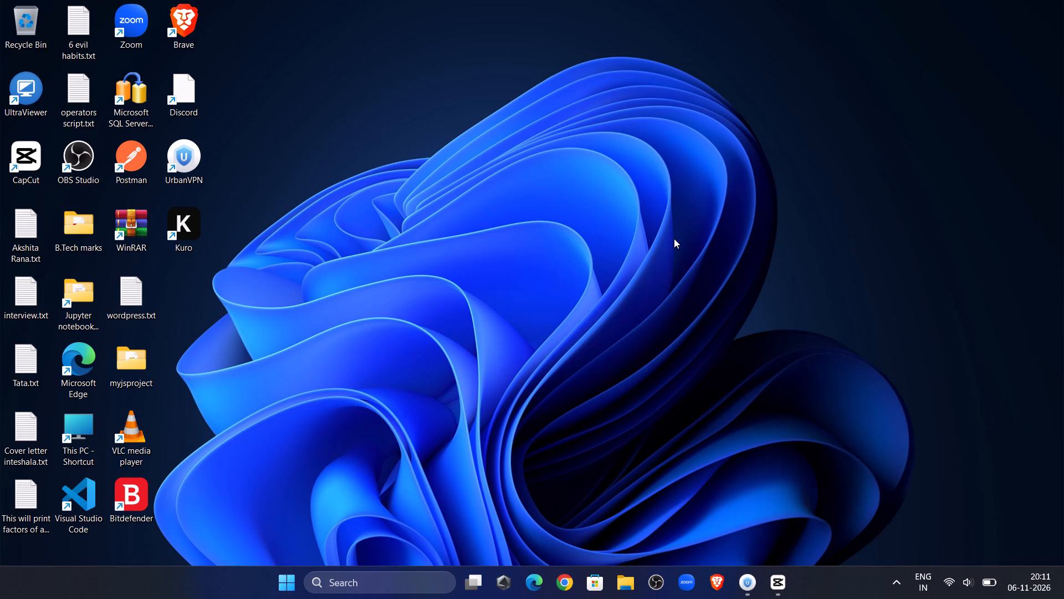